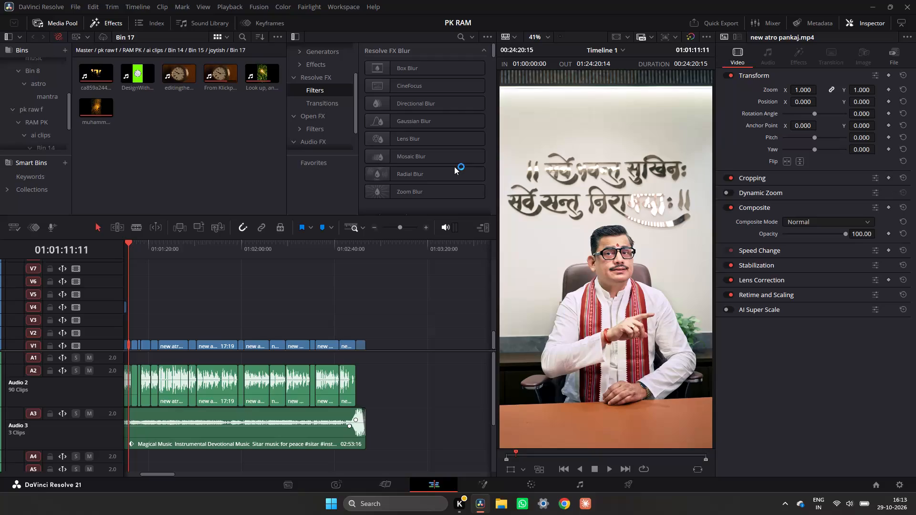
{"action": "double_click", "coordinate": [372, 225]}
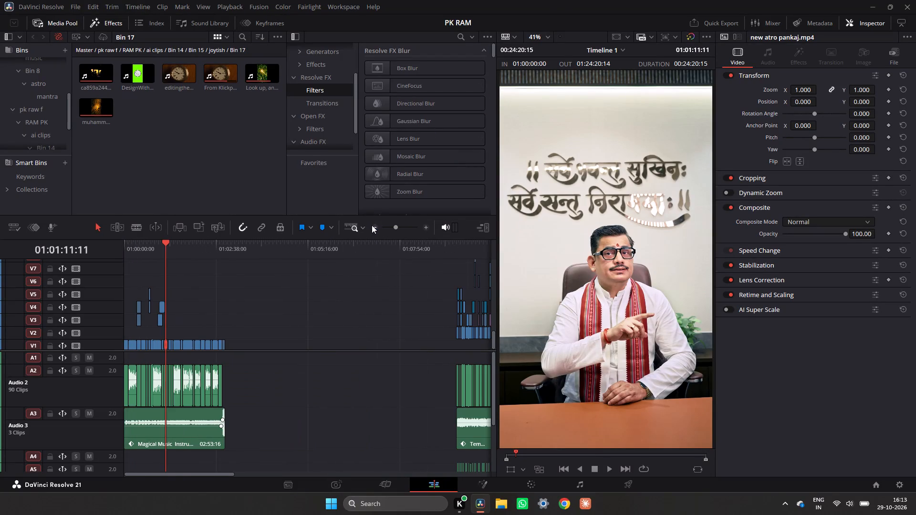
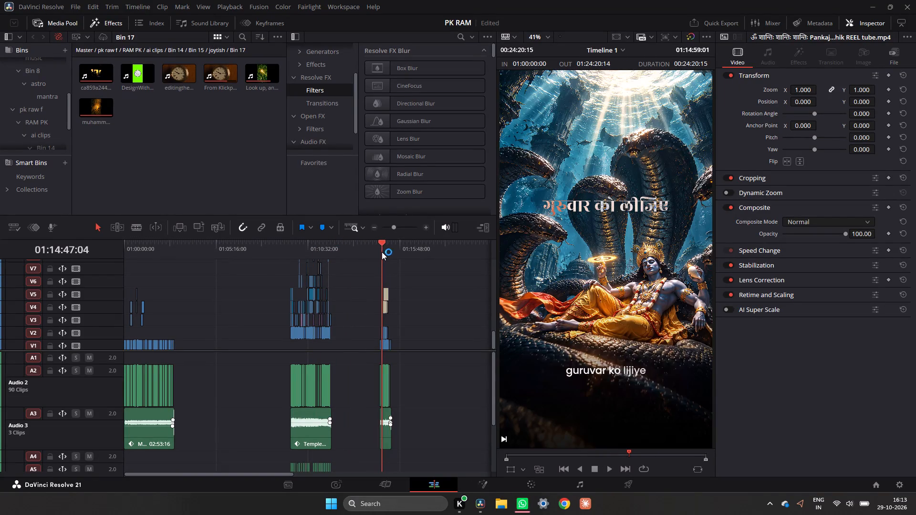
Set the composite mode of the first WordByWord title on V4, near 01:14:53, to Normal.
{"action": "triple_click", "coordinate": [427, 229]}
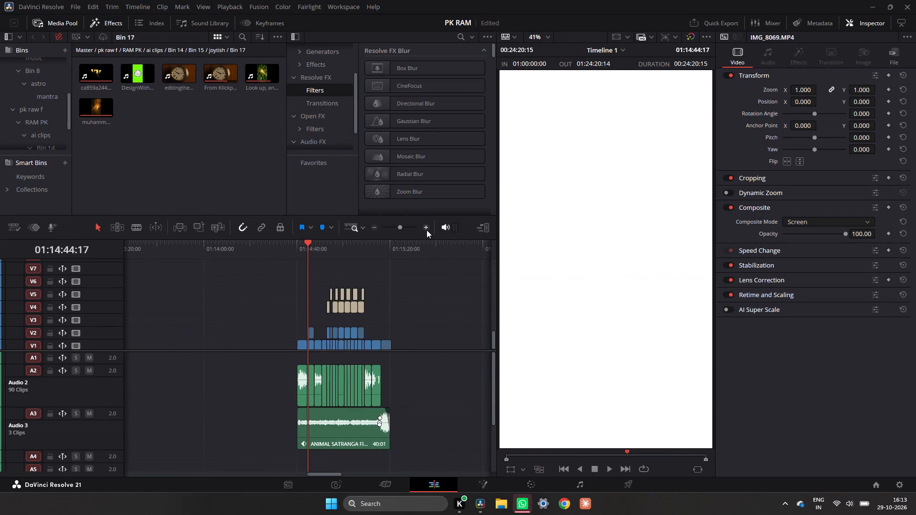
{"action": "double_click", "coordinate": [427, 230]}
{"action": "scroll", "coordinate": [427, 230], "scroll_direction": "down", "scroll_amount": 4, "text": "ctrl"}
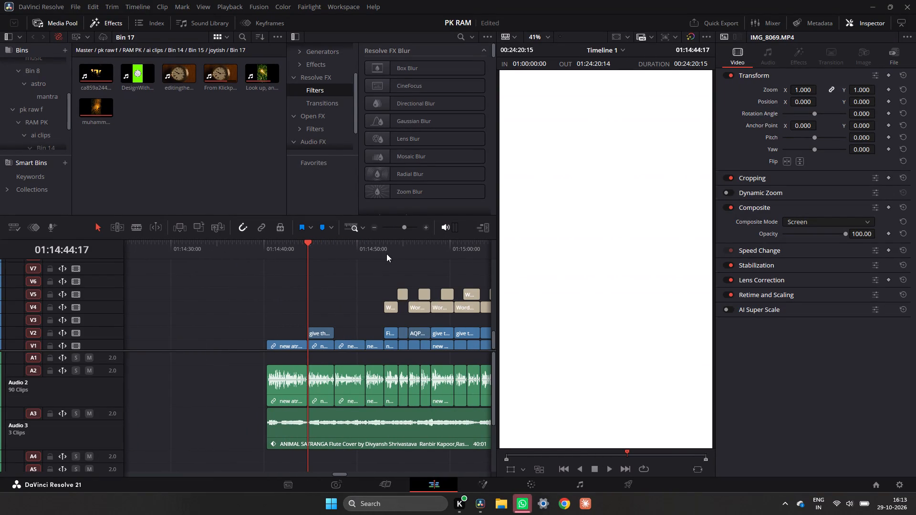
{"action": "scroll", "coordinate": [386, 254], "scroll_direction": "down", "scroll_amount": 3, "text": "ctrl"}
{"action": "left_click", "coordinate": [223, 249]}
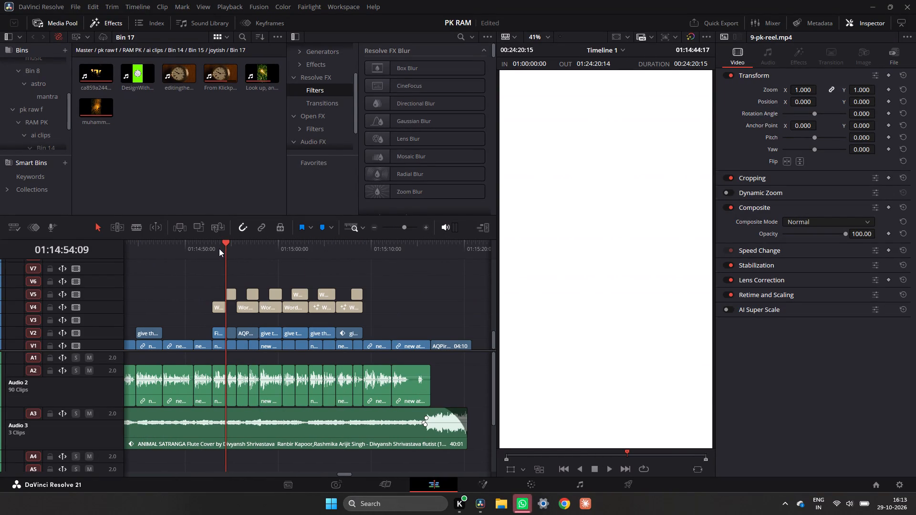
{"action": "left_click", "coordinate": [219, 248]}
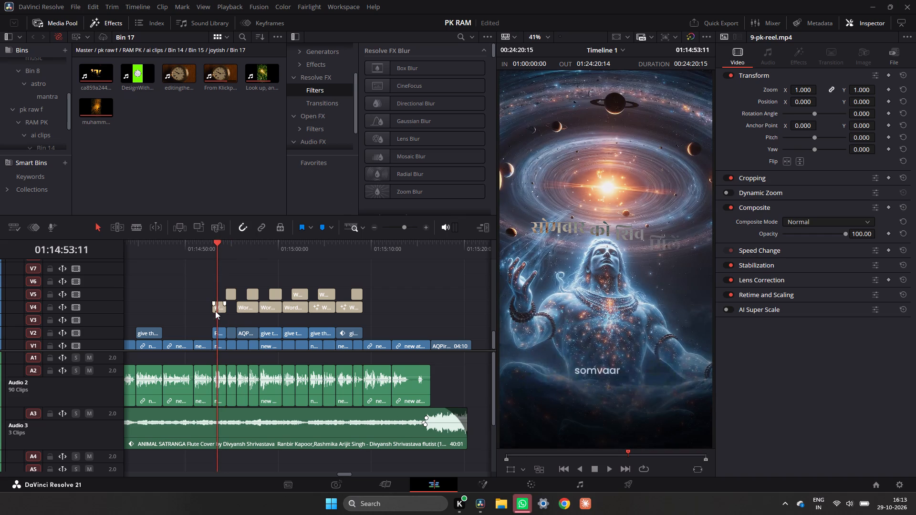
{"action": "left_click", "coordinate": [219, 309]}
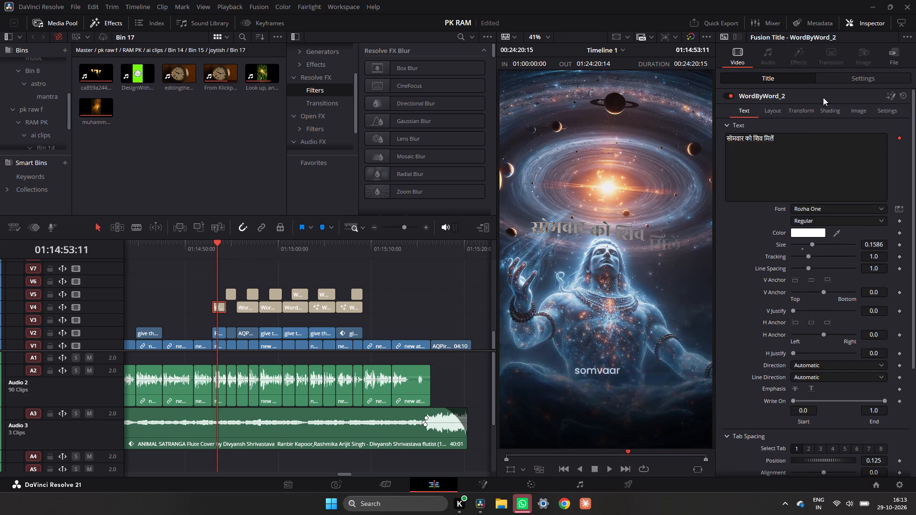
{"action": "left_click", "coordinate": [854, 79]}
{"action": "left_click", "coordinate": [820, 235]}
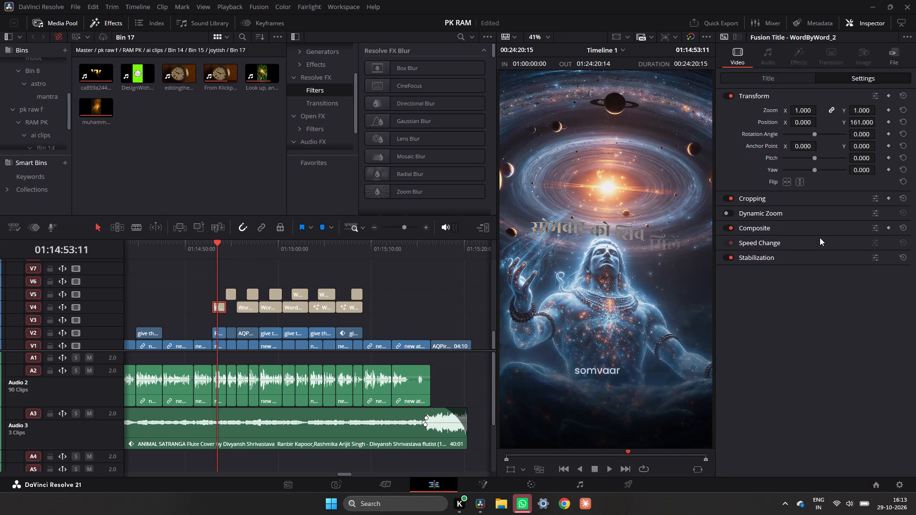
{"action": "left_click", "coordinate": [818, 232]}
{"action": "left_click", "coordinate": [819, 242]}
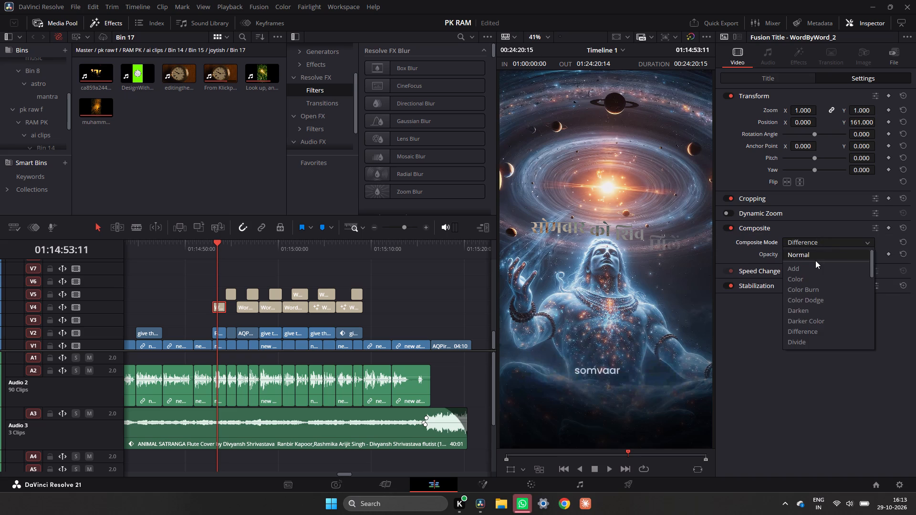
{"action": "left_click", "coordinate": [814, 255]}
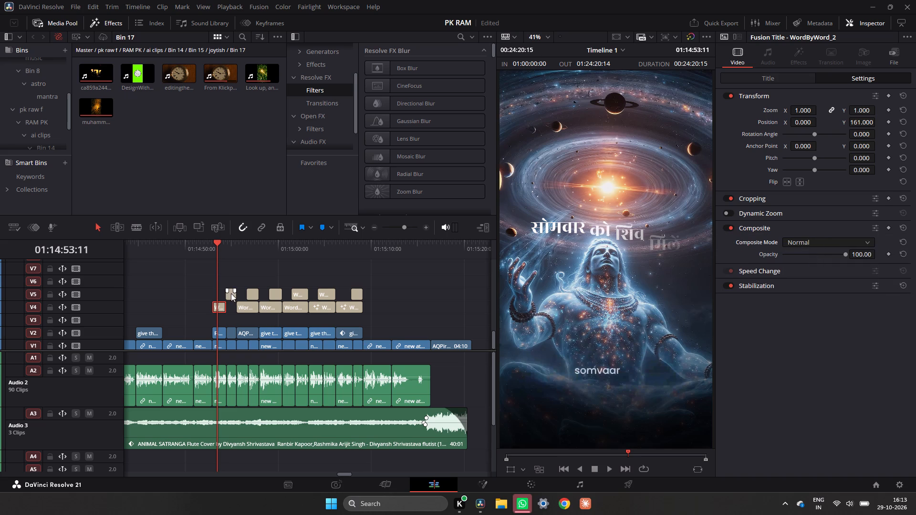
Set the composite mode to Normal for the first title on V5 and the second titles on V4 and V5.
{"action": "left_click", "coordinate": [233, 299]}
{"action": "left_click", "coordinate": [809, 240]}
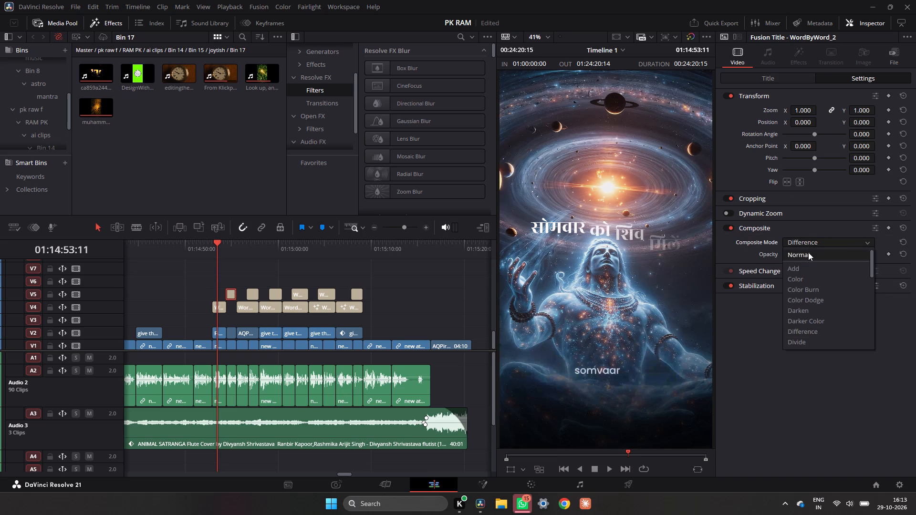
{"action": "left_click", "coordinate": [808, 252]}
{"action": "left_click", "coordinate": [236, 308]}
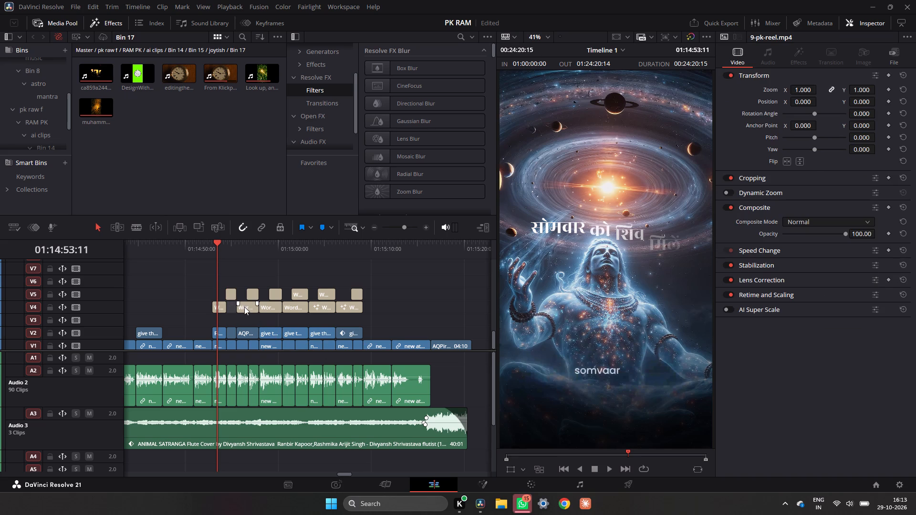
{"action": "left_click", "coordinate": [245, 307]}
{"action": "left_click", "coordinate": [836, 243]}
{"action": "left_click", "coordinate": [826, 259]}
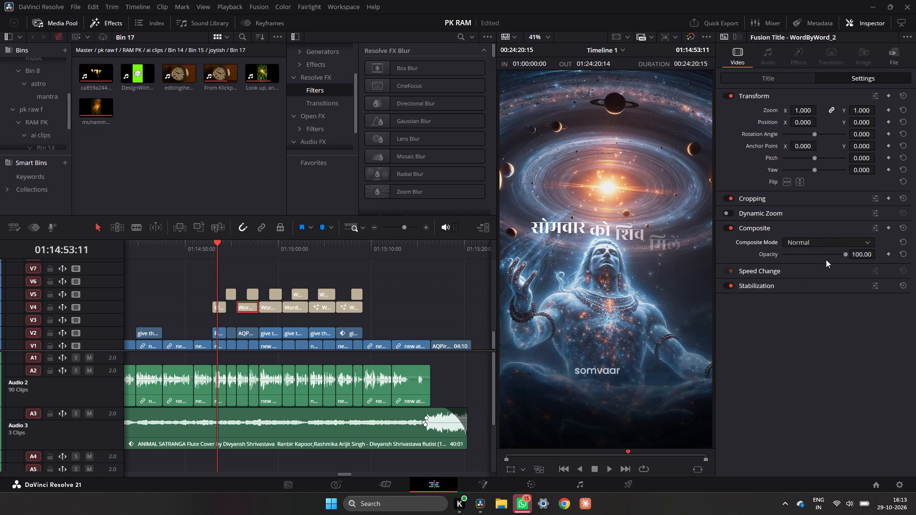
{"action": "left_click", "coordinate": [249, 298]}
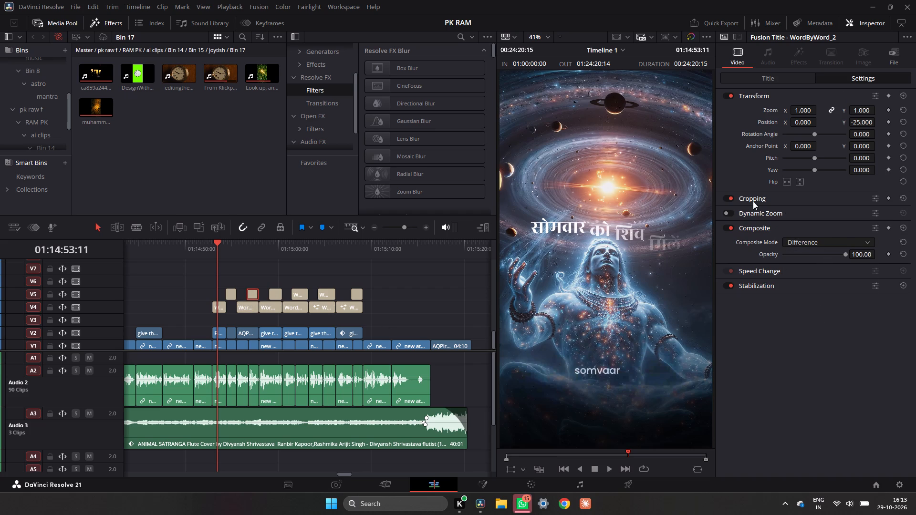
{"action": "left_click", "coordinate": [842, 238]}
{"action": "left_click", "coordinate": [829, 258]}
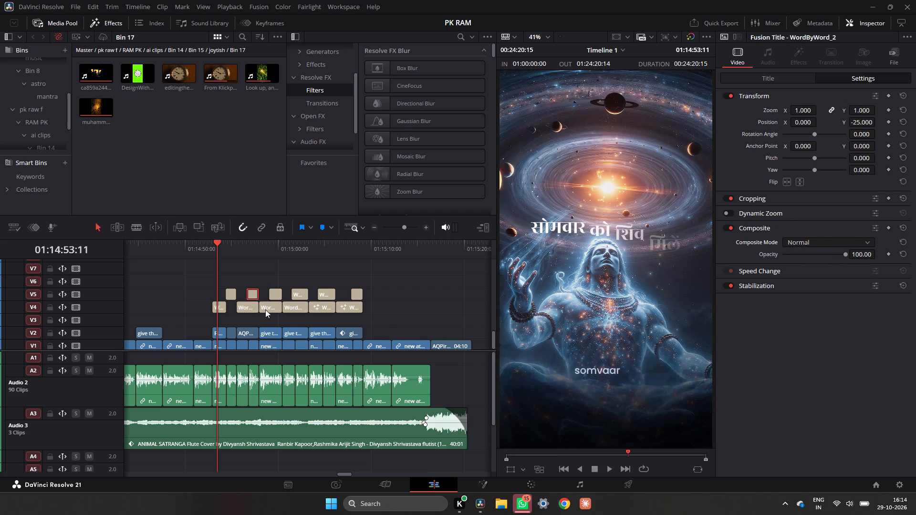
Set the composite mode to Normal for the third title on V4 and the fourth titles on V5 and V4.
{"action": "left_click", "coordinate": [265, 309]}
{"action": "left_click", "coordinate": [812, 239]}
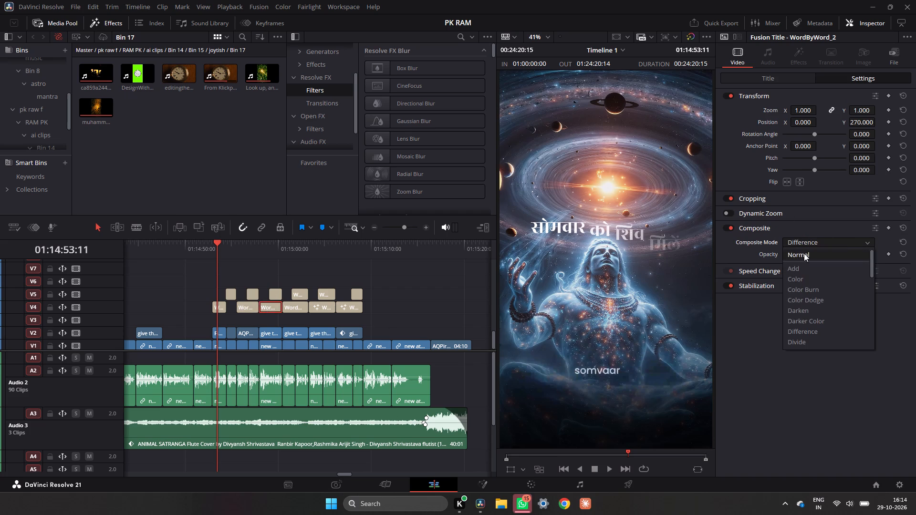
{"action": "left_click", "coordinate": [804, 253]}
{"action": "left_click", "coordinate": [300, 299]}
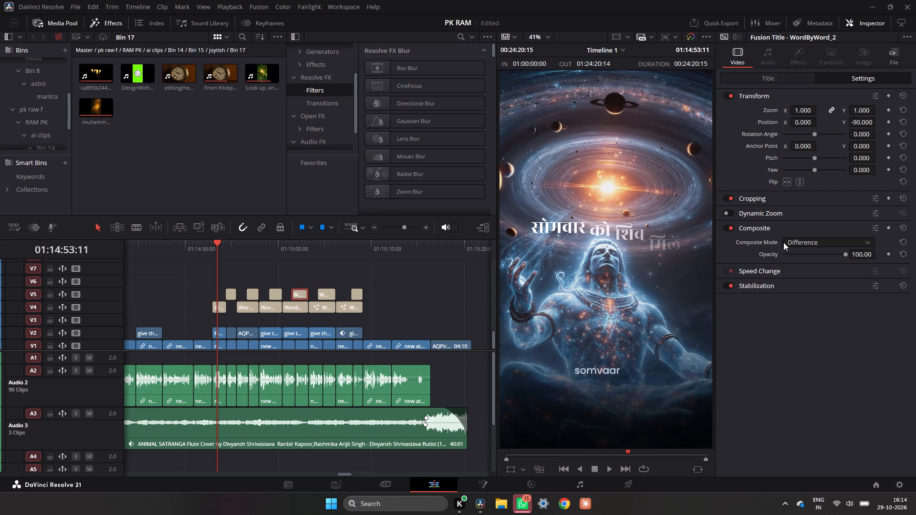
{"action": "left_click", "coordinate": [788, 244]}
{"action": "left_click", "coordinate": [791, 257]}
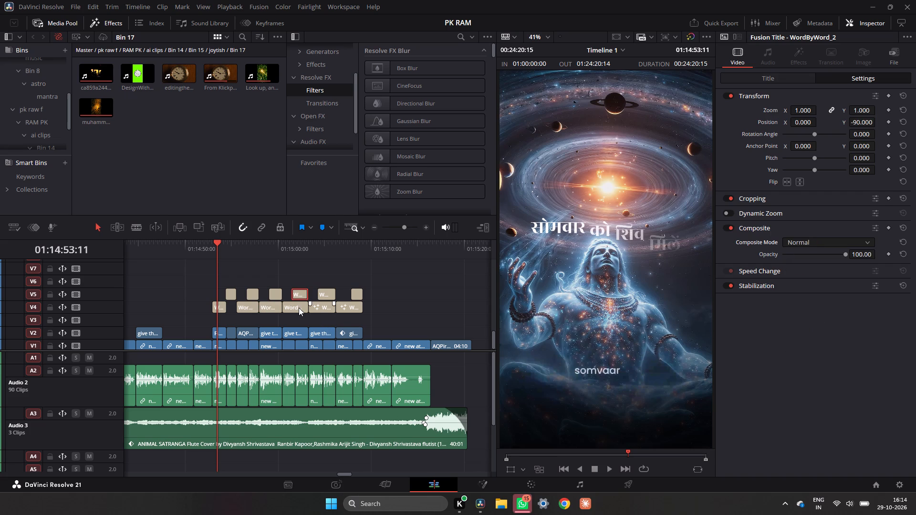
{"action": "left_click", "coordinate": [299, 308]}
{"action": "left_click", "coordinate": [803, 238]}
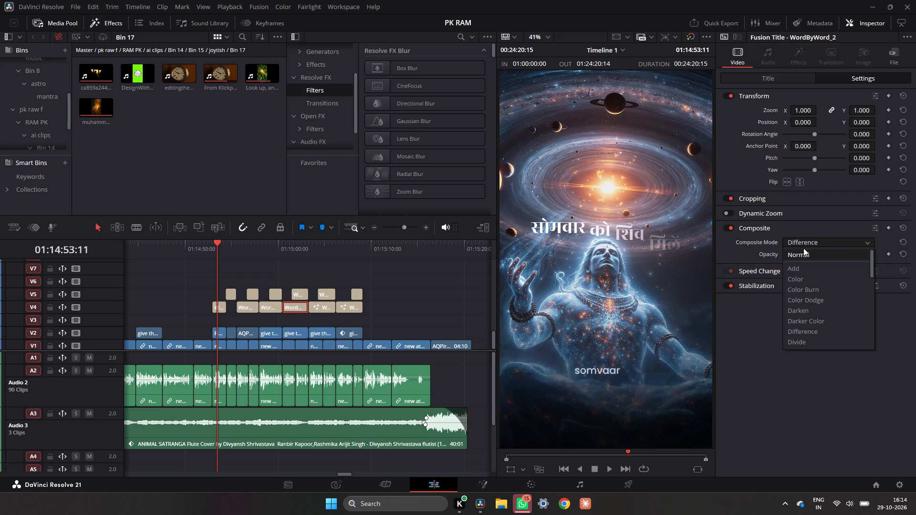
{"action": "left_click", "coordinate": [803, 251]}
Set the composite mode of the fifth titles on V4 and V5 to Normal.
{"action": "left_click", "coordinate": [323, 310]}
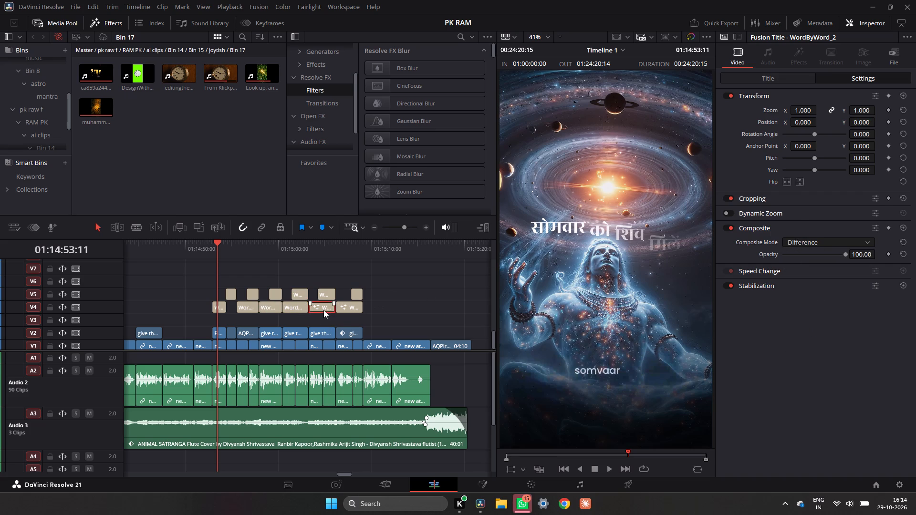
{"action": "left_click", "coordinate": [848, 247]}
{"action": "left_click", "coordinate": [840, 244]}
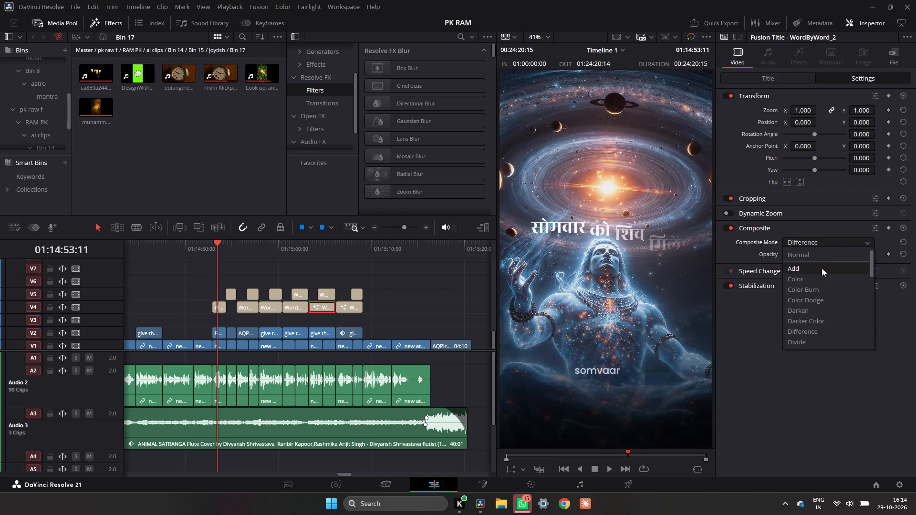
{"action": "left_click", "coordinate": [826, 254]}
{"action": "left_click", "coordinate": [328, 299]}
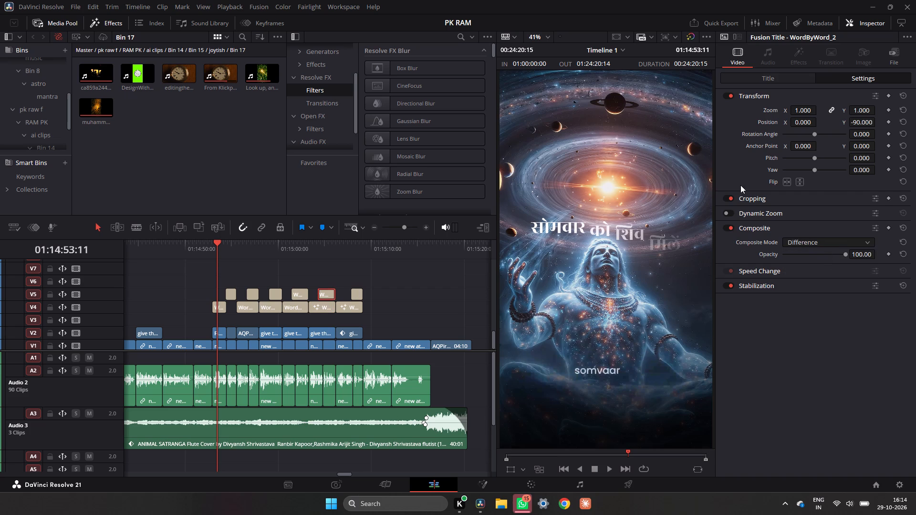
{"action": "left_click", "coordinate": [809, 244]}
{"action": "left_click", "coordinate": [805, 254]}
Set the composite mode of the last titles on V4 and V5 to Normal.
{"action": "left_click", "coordinate": [357, 306]}
{"action": "left_click", "coordinate": [788, 239]}
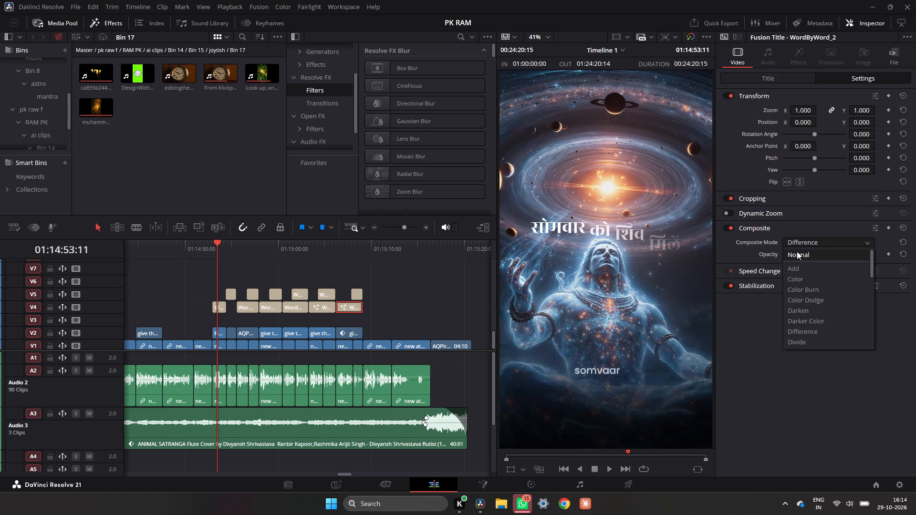
{"action": "left_click", "coordinate": [797, 252]}
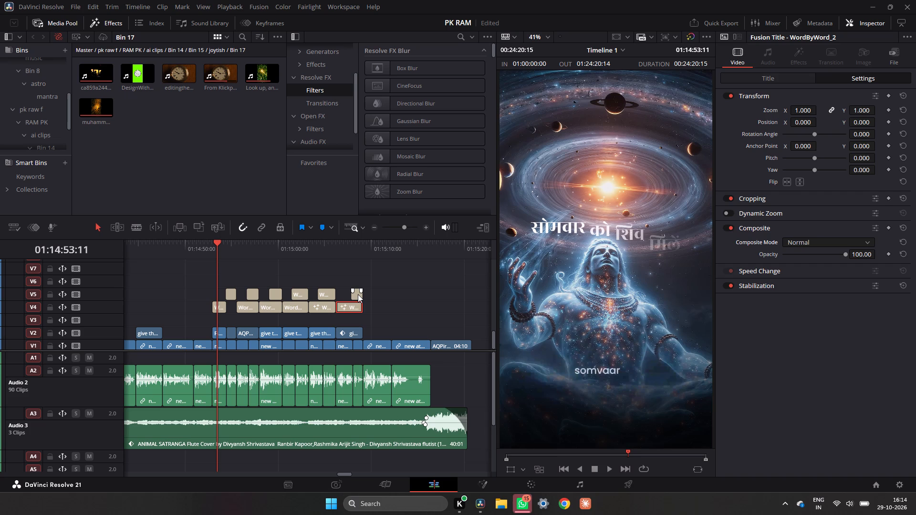
{"action": "left_click", "coordinate": [358, 294]}
{"action": "left_click", "coordinate": [841, 244]}
{"action": "left_click", "coordinate": [801, 255]}
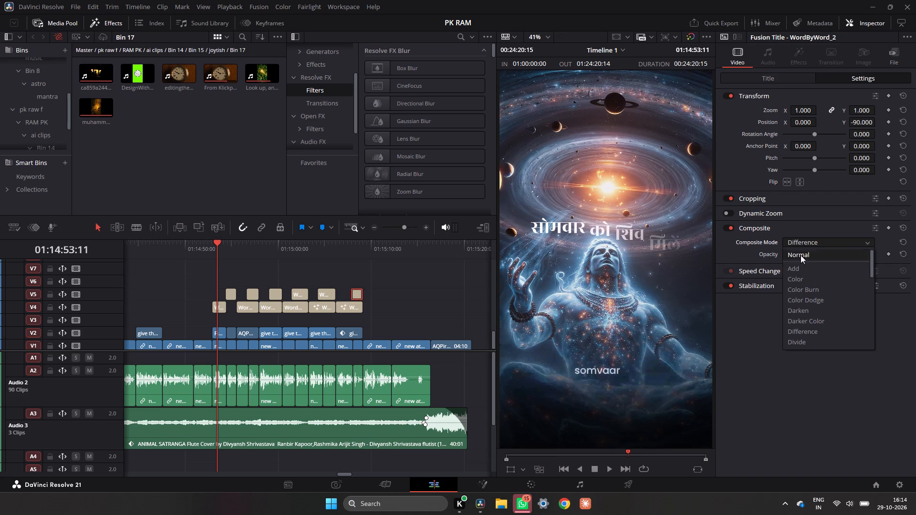
Play back the titles to check their blending, and set the third title on V5 to Normal composite mode.
{"action": "key", "text": "space"}
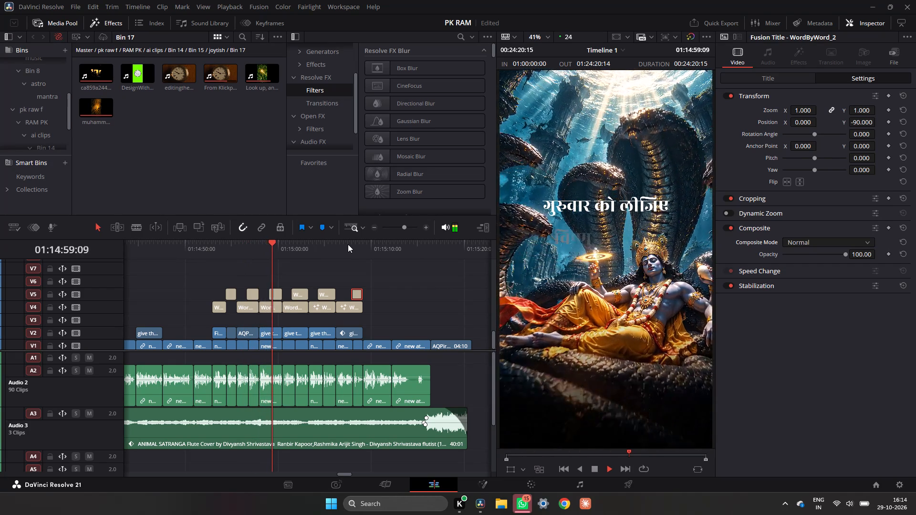
{"action": "key", "text": "space"}
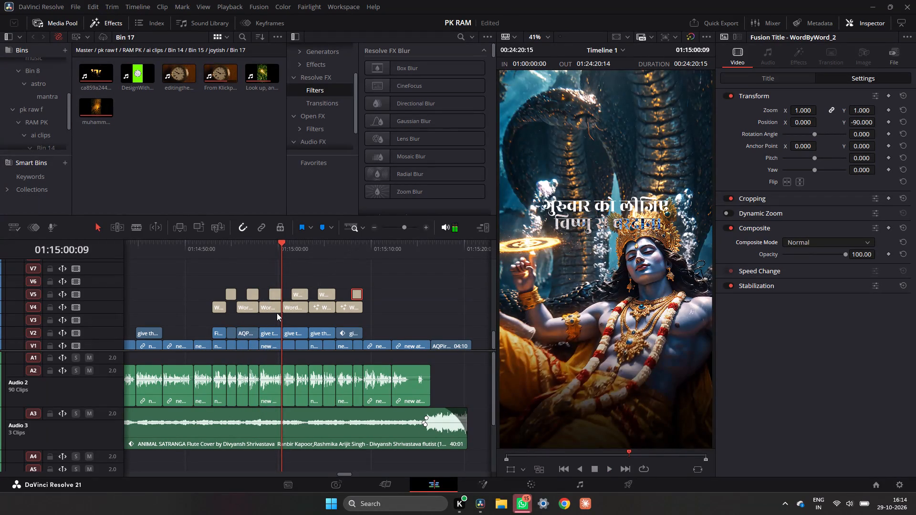
{"action": "left_click", "coordinate": [274, 310]}
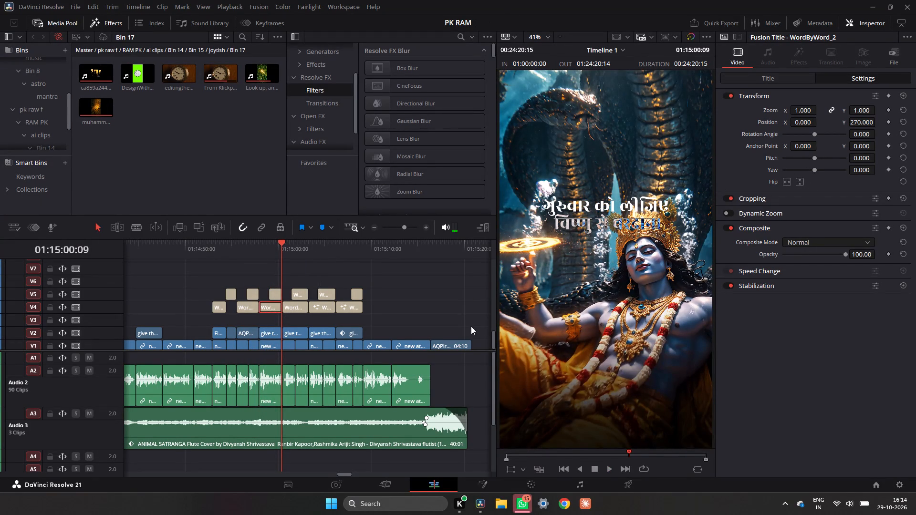
{"action": "left_click", "coordinate": [295, 311]}
{"action": "left_click", "coordinate": [271, 297]}
{"action": "left_click", "coordinate": [274, 297]}
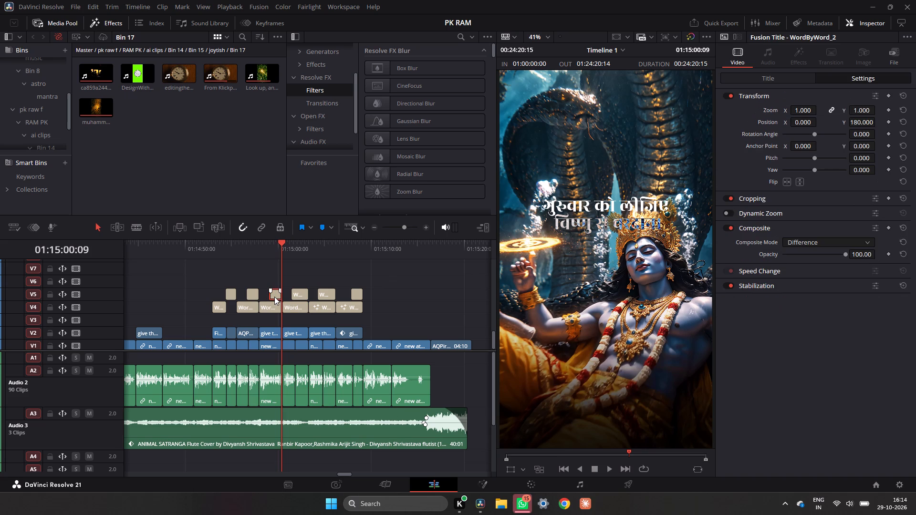
{"action": "left_click", "coordinate": [833, 244]}
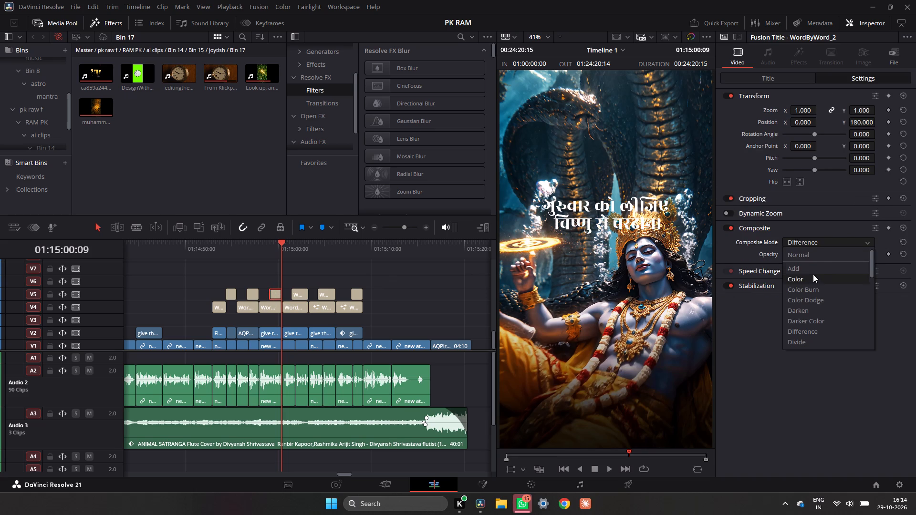
{"action": "left_click", "coordinate": [812, 254]}
Review playback from the third title pair through the last titles, and scrub across the rest of the reel.
{"action": "left_click", "coordinate": [268, 246]}
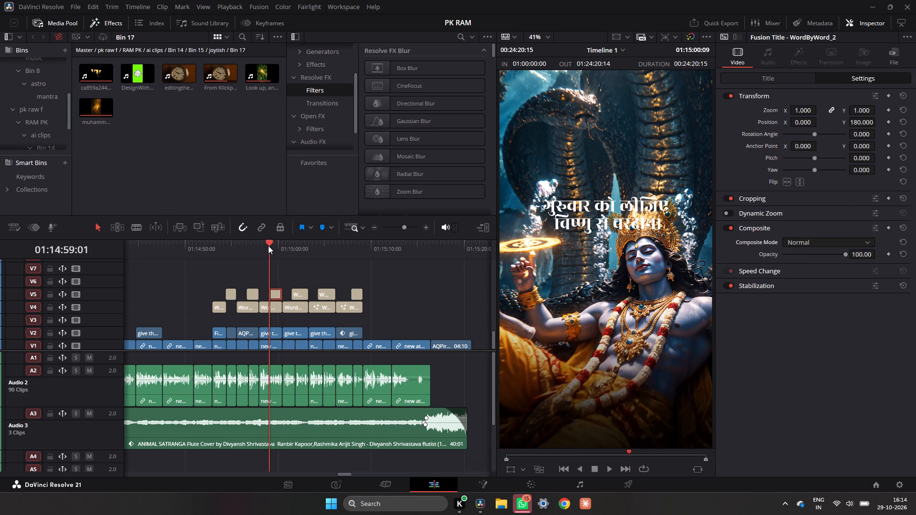
{"action": "key", "text": "space"}
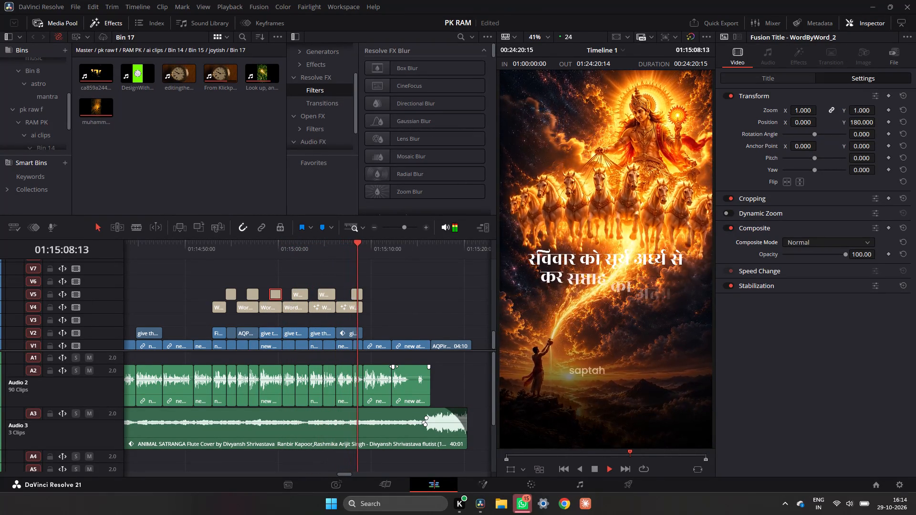
{"action": "key", "text": "space"}
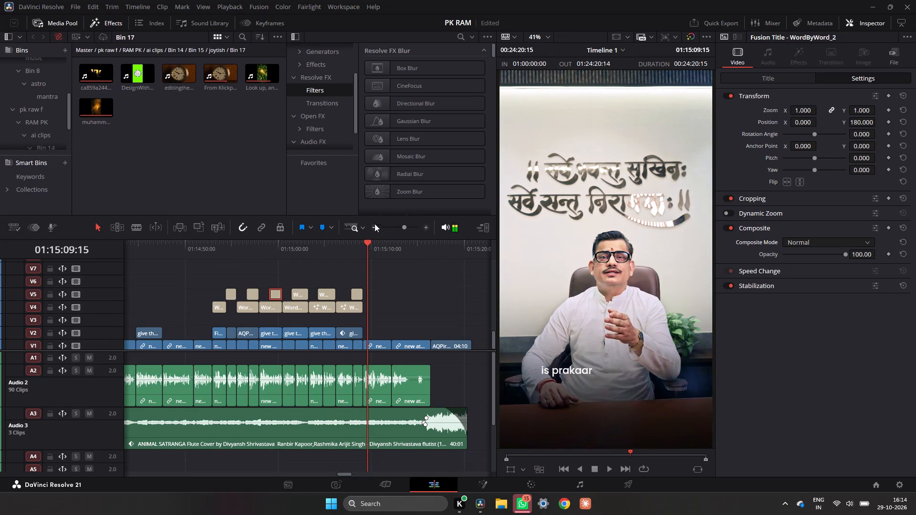
{"action": "left_click_drag", "start_coordinate": [363, 244], "coordinate": [467, 274]}
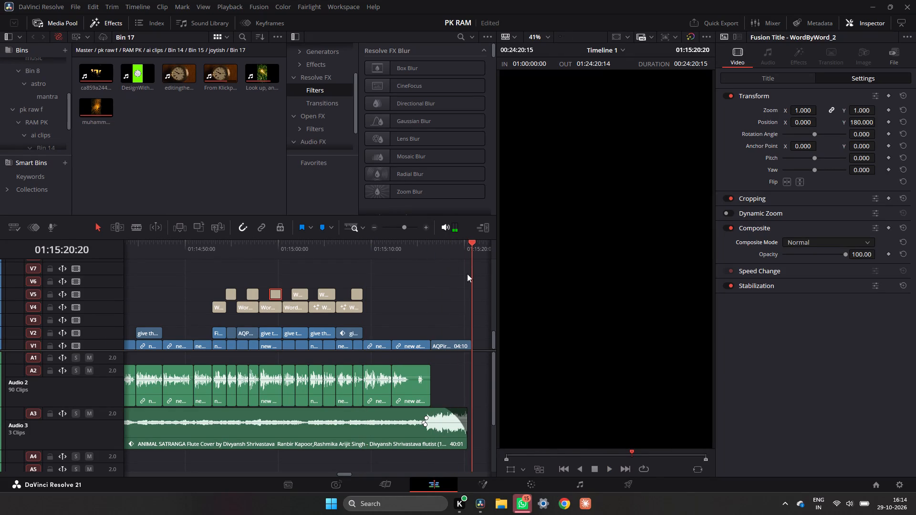
{"action": "left_click_drag", "start_coordinate": [467, 274], "coordinate": [192, 312]}
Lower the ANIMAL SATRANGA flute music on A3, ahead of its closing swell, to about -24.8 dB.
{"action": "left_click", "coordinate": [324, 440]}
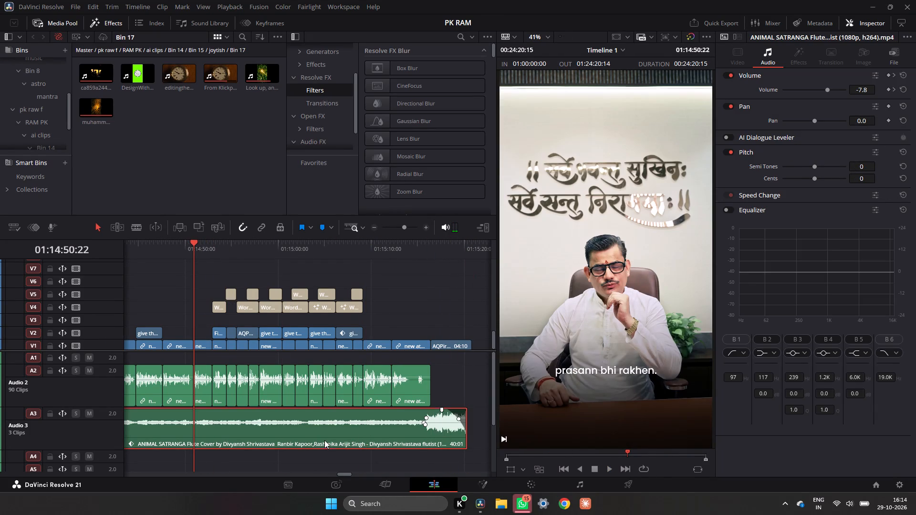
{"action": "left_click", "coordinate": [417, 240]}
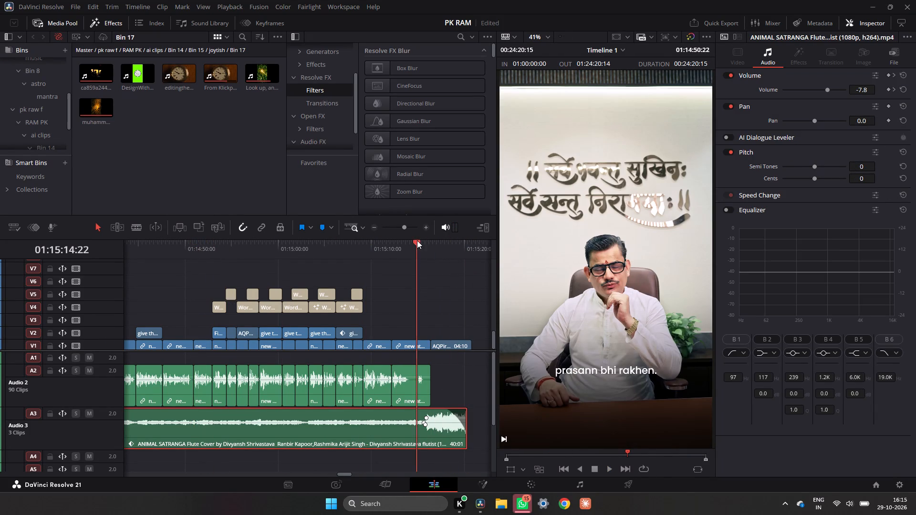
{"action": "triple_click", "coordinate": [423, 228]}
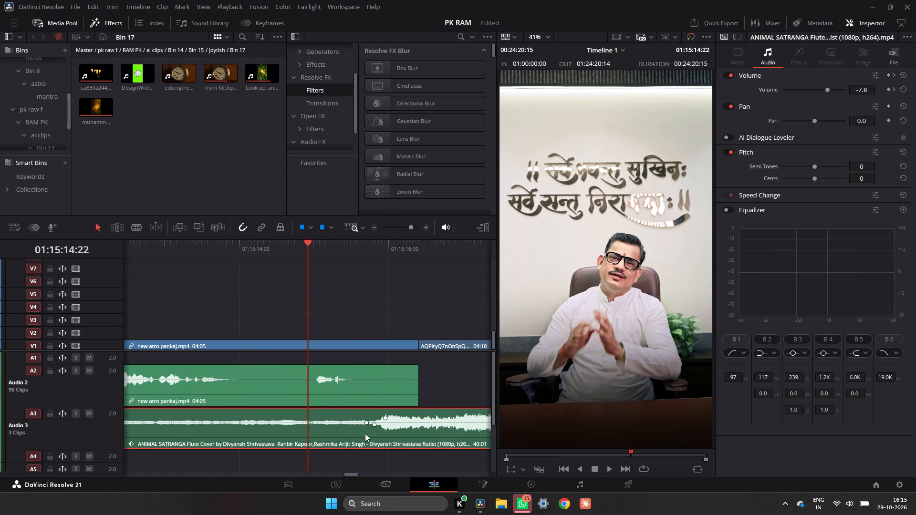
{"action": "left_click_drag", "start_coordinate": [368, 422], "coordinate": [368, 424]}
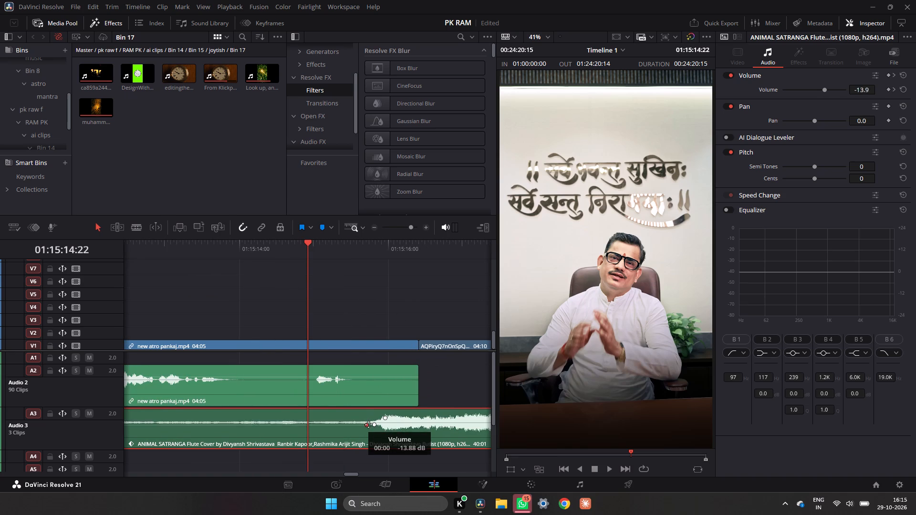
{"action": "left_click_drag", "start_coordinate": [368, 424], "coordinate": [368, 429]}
Play back the closing greeting and the titled section to judge the music level against the voice.
{"action": "key", "text": "space"}
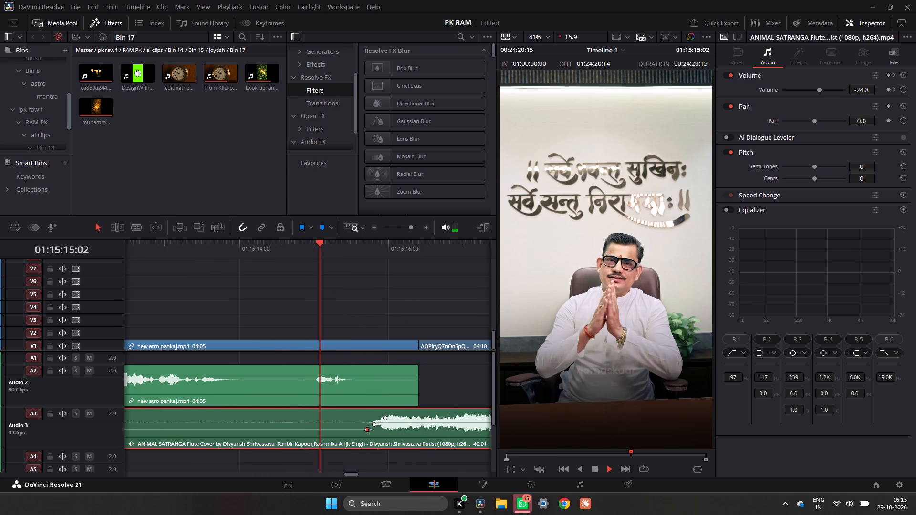
{"action": "key", "text": "space"}
{"action": "triple_click", "coordinate": [375, 231]}
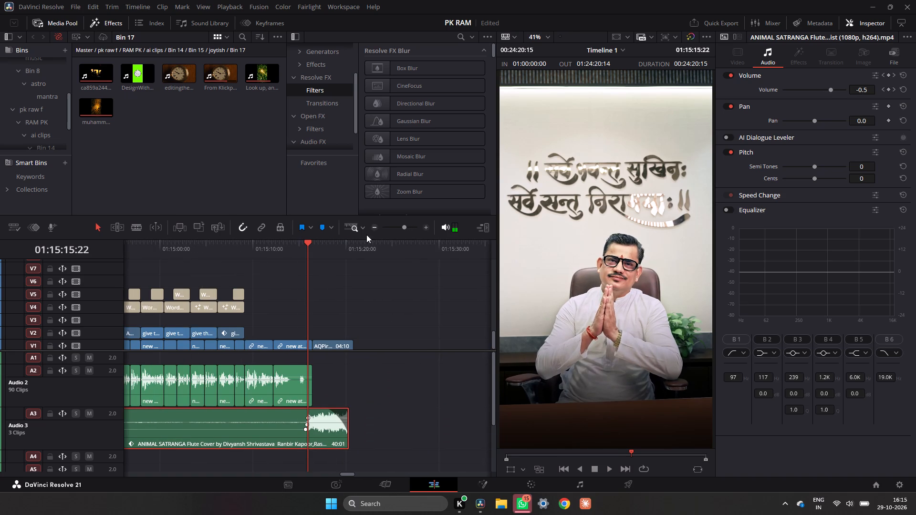
{"action": "left_click", "coordinate": [128, 249]}
{"action": "key", "text": "space"}
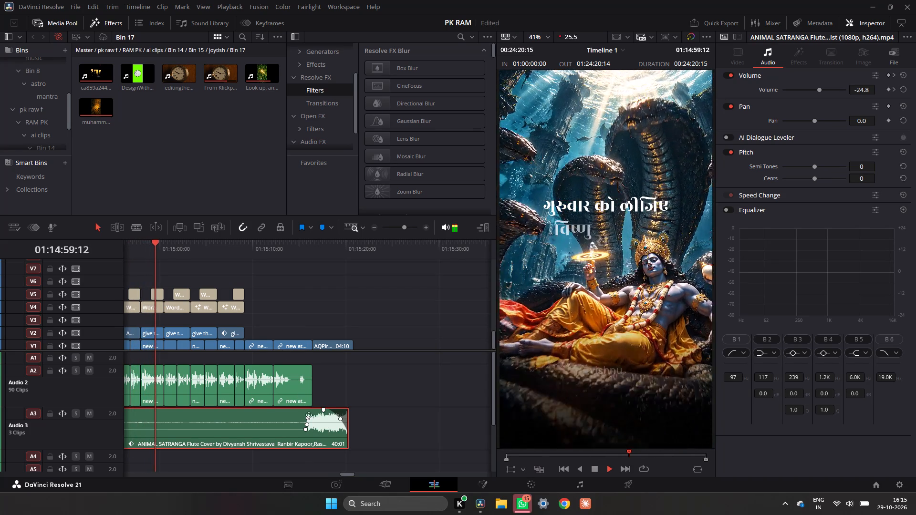
{"action": "triple_click", "coordinate": [425, 225]}
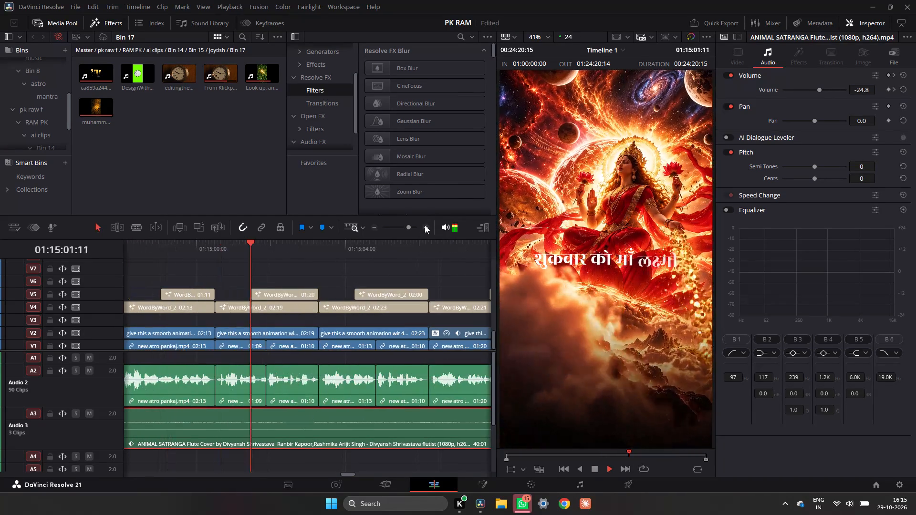
{"action": "scroll", "coordinate": [382, 355], "scroll_direction": "down", "scroll_amount": 8, "text": "ctrl"}
{"action": "key", "text": "space"}
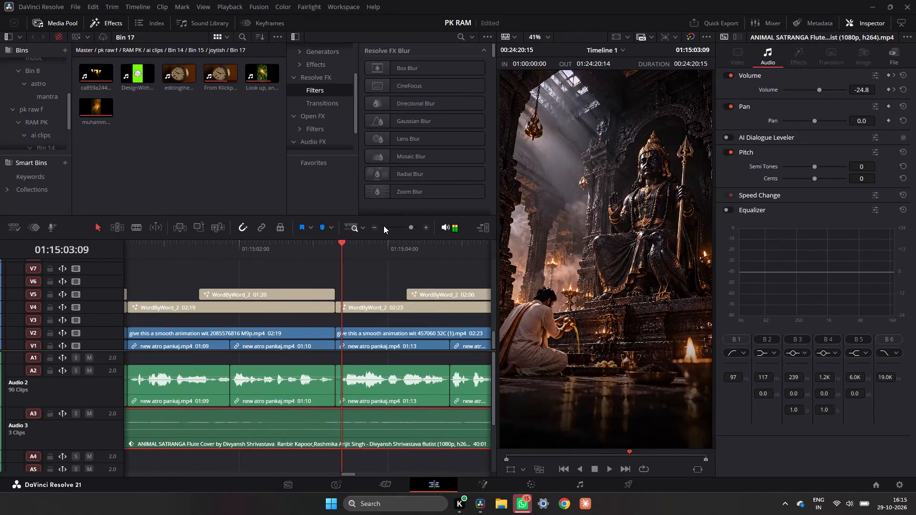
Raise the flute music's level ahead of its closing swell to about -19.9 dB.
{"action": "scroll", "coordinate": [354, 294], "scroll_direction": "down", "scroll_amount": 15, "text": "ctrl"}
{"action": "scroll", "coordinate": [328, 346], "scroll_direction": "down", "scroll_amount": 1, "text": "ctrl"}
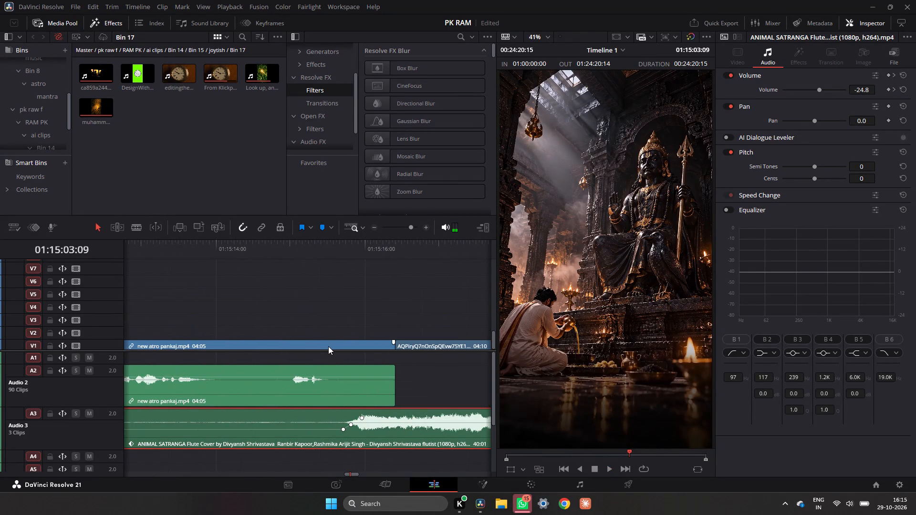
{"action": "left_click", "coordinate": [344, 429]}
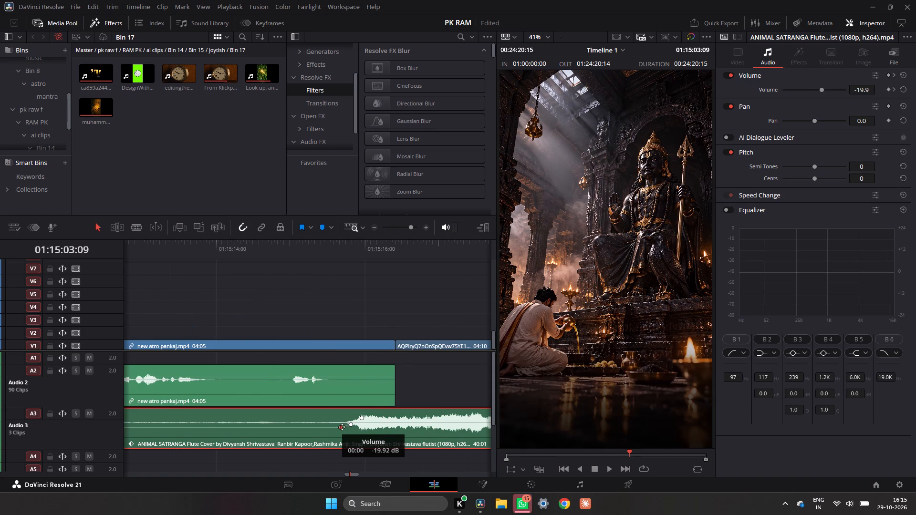
Play back from the Saturday title into the closing talking-head clips to check the music level under the voice.
{"action": "key", "text": "space"}
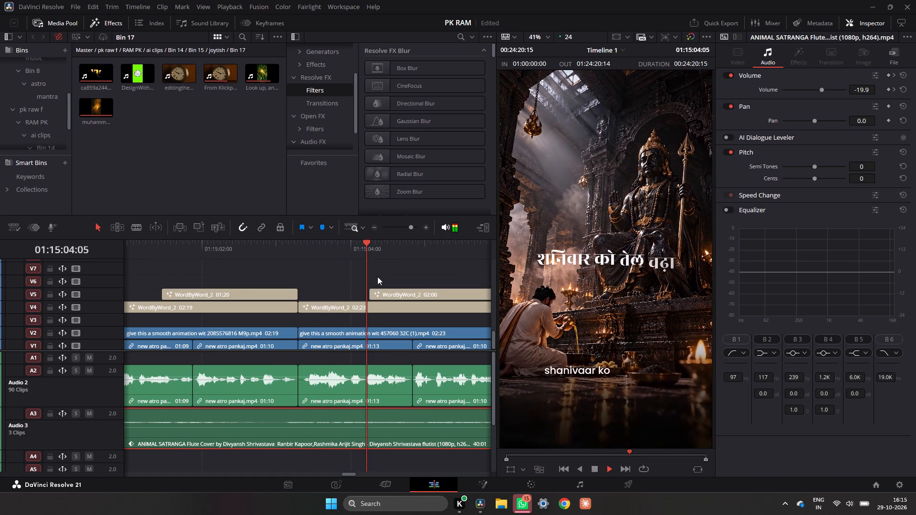
{"action": "left_click", "coordinate": [374, 227]}
{"action": "left_click", "coordinate": [374, 227]}
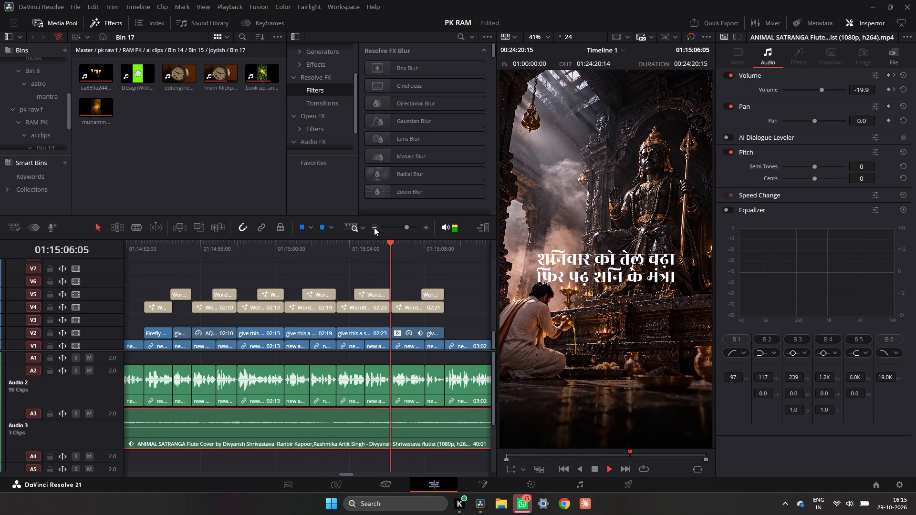
{"action": "left_click", "coordinate": [374, 227]}
{"action": "left_click", "coordinate": [374, 227]}
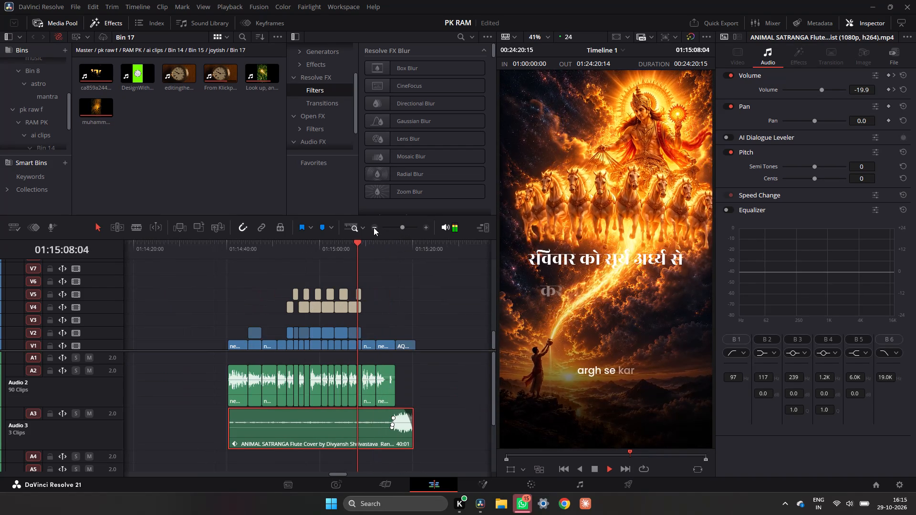
{"action": "left_click", "coordinate": [430, 227]}
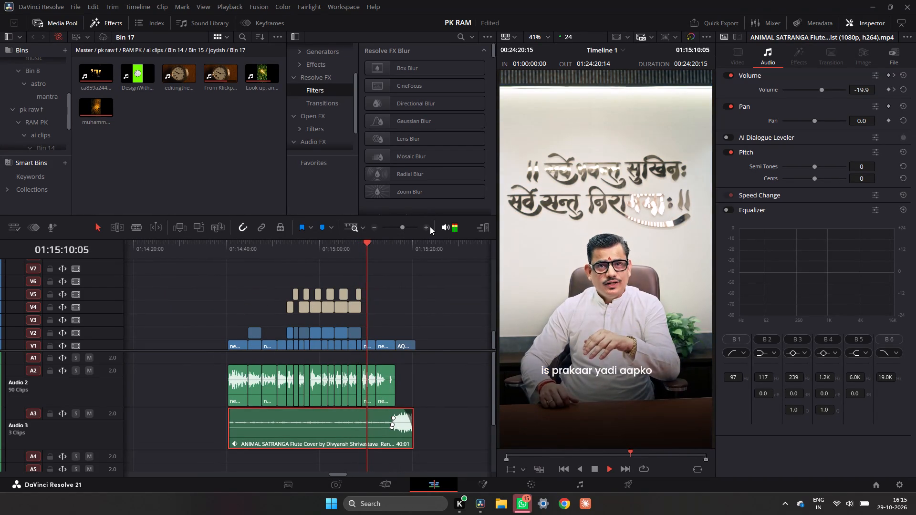
{"action": "double_click", "coordinate": [429, 226]}
{"action": "key", "text": "space"}
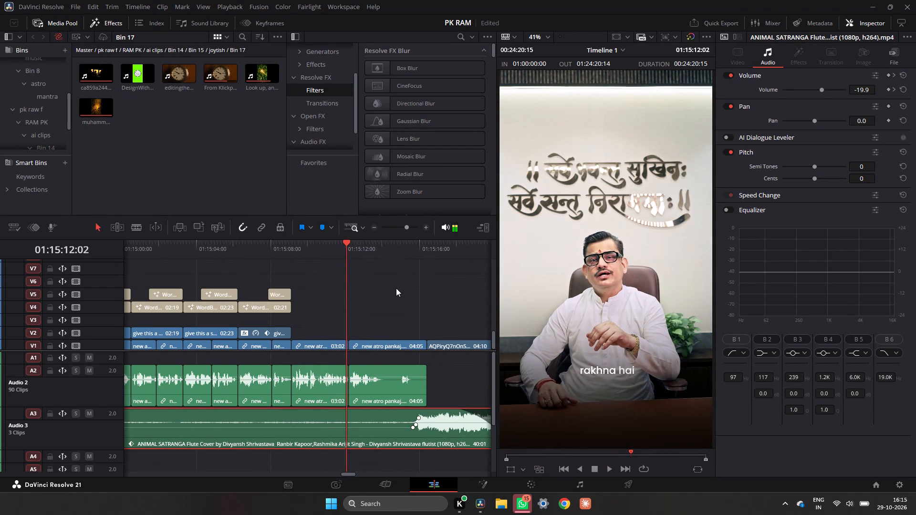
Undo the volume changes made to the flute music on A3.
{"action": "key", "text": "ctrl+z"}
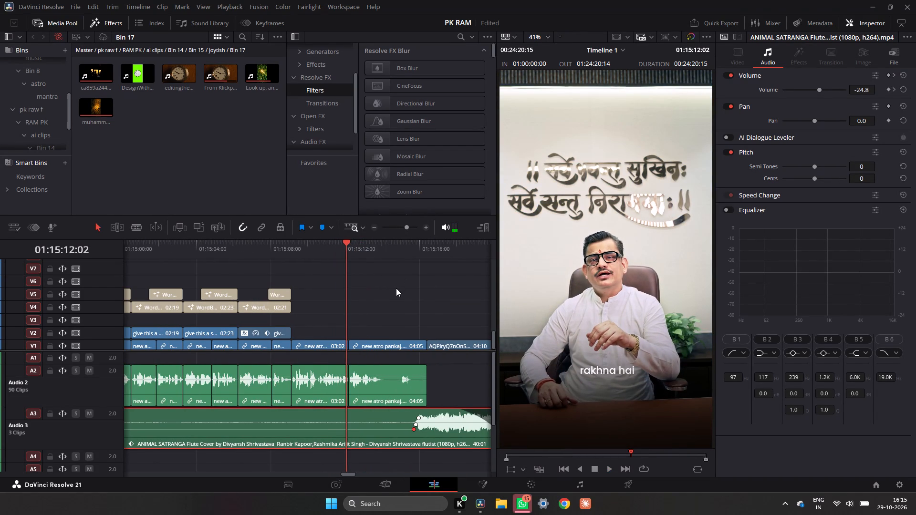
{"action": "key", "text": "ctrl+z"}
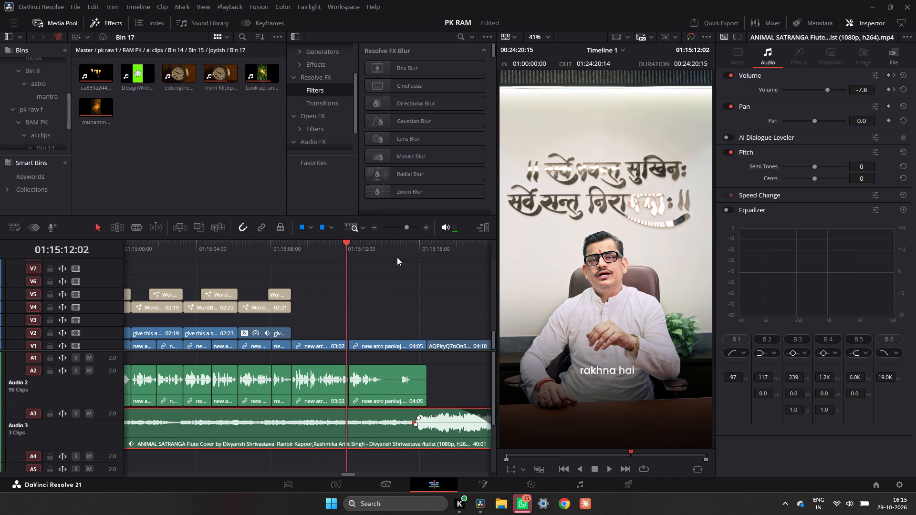
Lower the flute music's level ahead of its closing swell to about -18.7 dB.
{"action": "left_click", "coordinate": [397, 255]}
{"action": "double_click", "coordinate": [425, 228]}
{"action": "scroll", "coordinate": [420, 298], "scroll_direction": "down", "scroll_amount": 5, "text": "ctrl"}
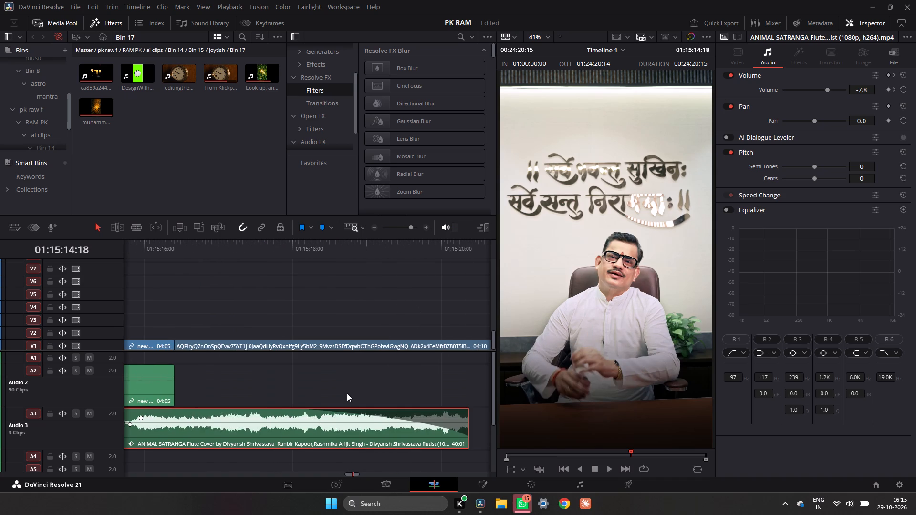
{"action": "scroll", "coordinate": [359, 366], "scroll_direction": "up", "scroll_amount": 3, "text": "ctrl"}
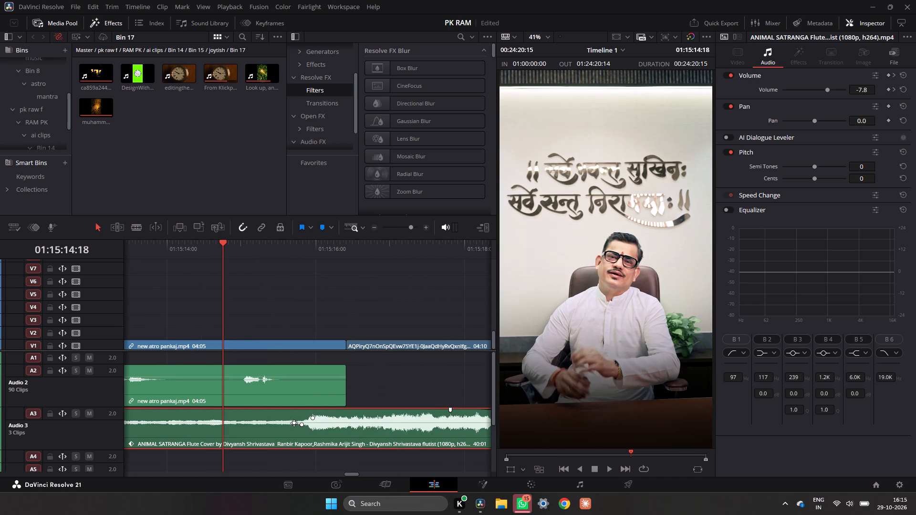
{"action": "left_click", "coordinate": [294, 423]}
{"action": "left_click_drag", "start_coordinate": [294, 423], "coordinate": [295, 425]}
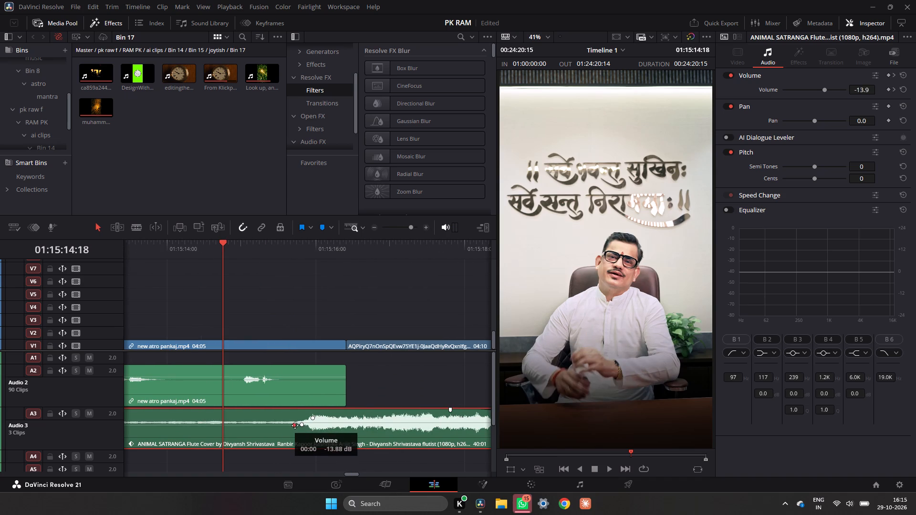
{"action": "left_click_drag", "start_coordinate": [295, 425], "coordinate": [294, 428]}
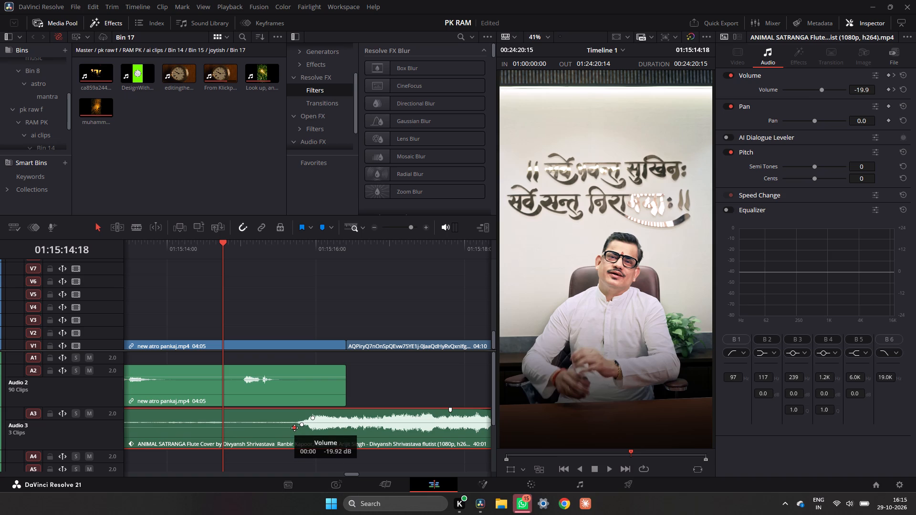
{"action": "left_click_drag", "start_coordinate": [294, 428], "coordinate": [294, 427]}
Play back from the closing greeting into the end clip to check how the music rises.
{"action": "key", "text": "space"}
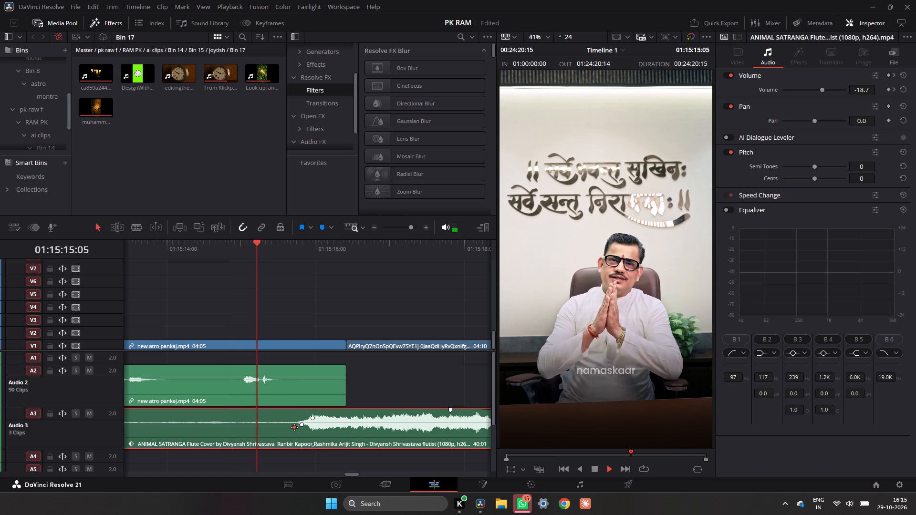
{"action": "key", "text": "space"}
{"action": "triple_click", "coordinate": [375, 228]}
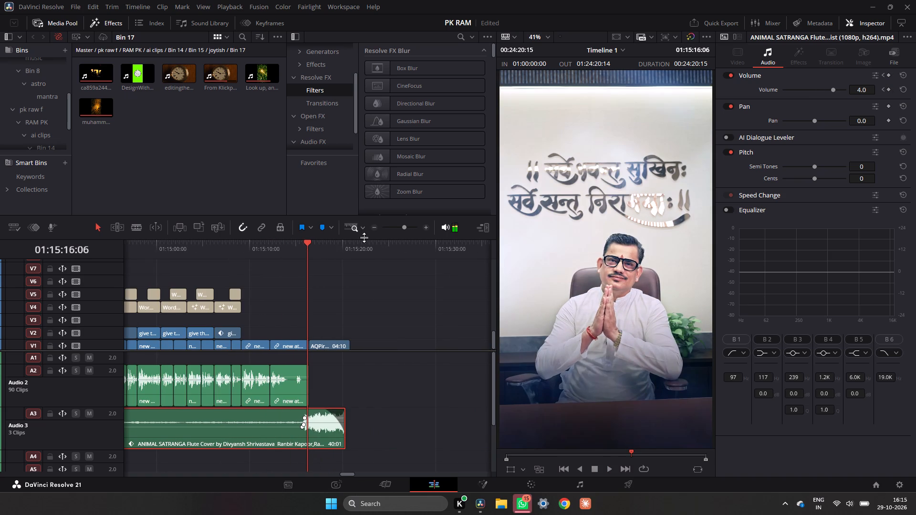
{"action": "left_click", "coordinate": [291, 255]}
{"action": "key", "text": "space"}
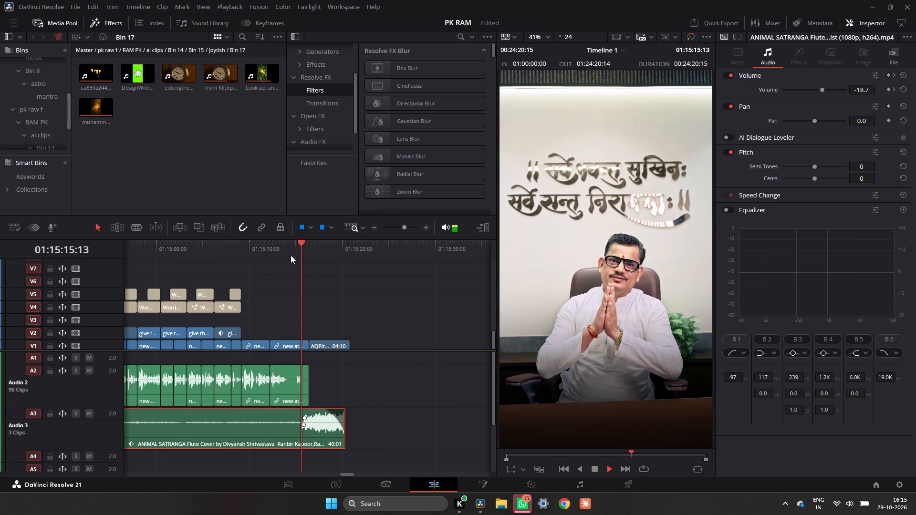
{"action": "triple_click", "coordinate": [427, 227]}
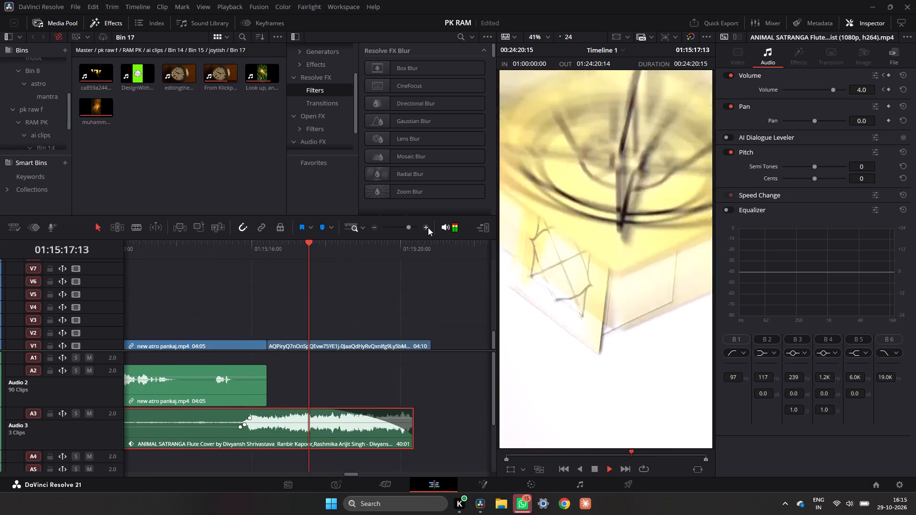
{"action": "key", "text": "space"}
Move the middle volume keyframe of the music's rise slightly later and higher, just before 01:15:15:21, and play back the transition.
{"action": "left_click", "coordinate": [175, 253]}
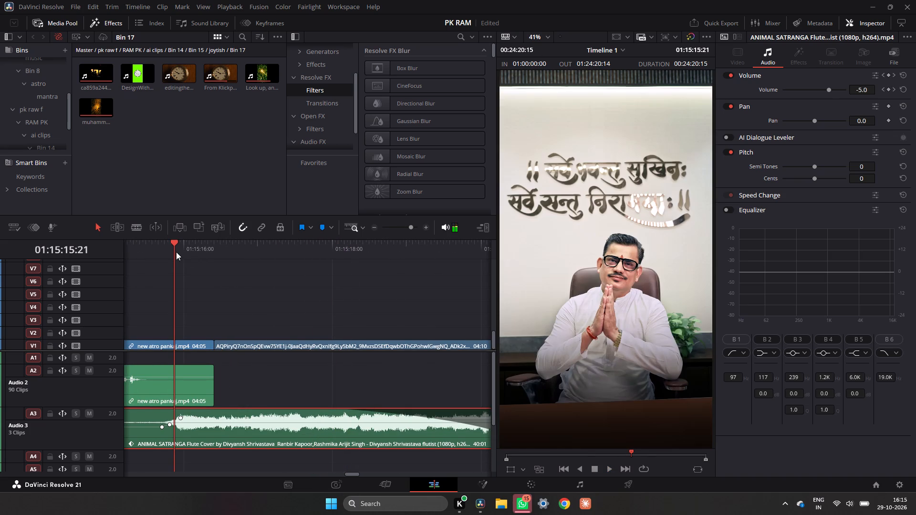
{"action": "triple_click", "coordinate": [427, 229]}
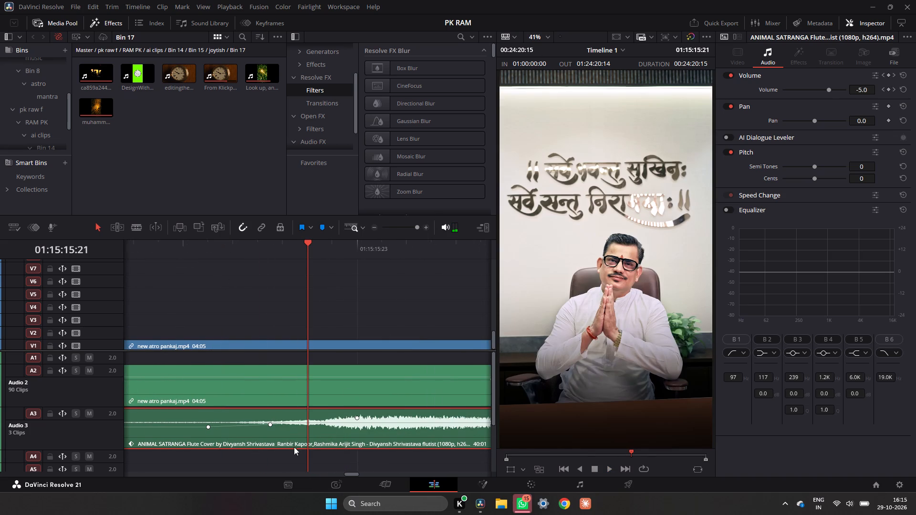
{"action": "left_click_drag", "start_coordinate": [271, 425], "coordinate": [289, 422]}
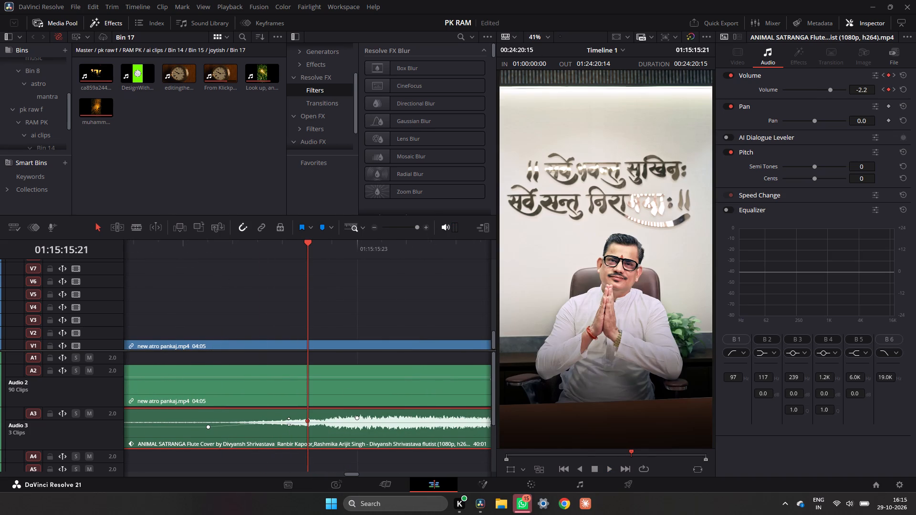
{"action": "left_click", "coordinate": [194, 257]}
{"action": "key", "text": "space"}
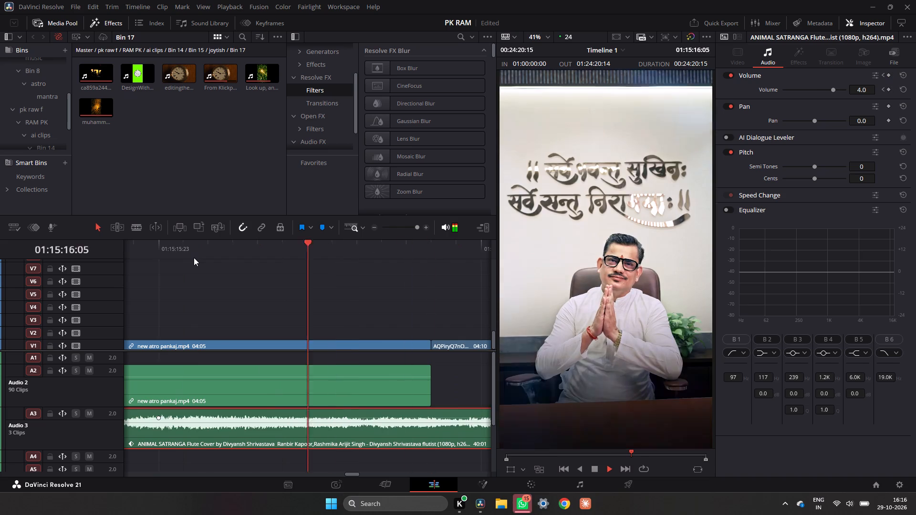
{"action": "key", "text": "space"}
Mark the In point at the reel's first frame, 01:14:40:08, where the flute music on A3 begins.
{"action": "triple_click", "coordinate": [377, 225]}
{"action": "triple_click", "coordinate": [378, 225]}
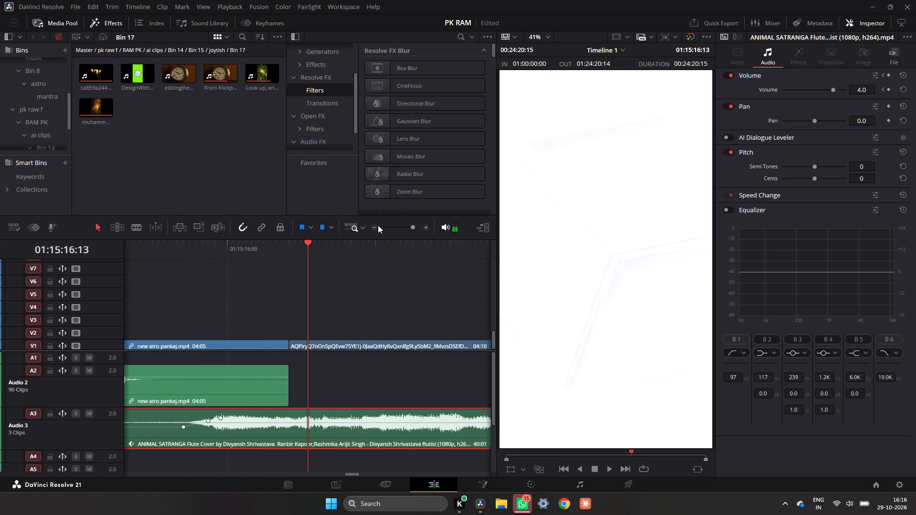
{"action": "left_click", "coordinate": [378, 225]}
{"action": "triple_click", "coordinate": [373, 229]}
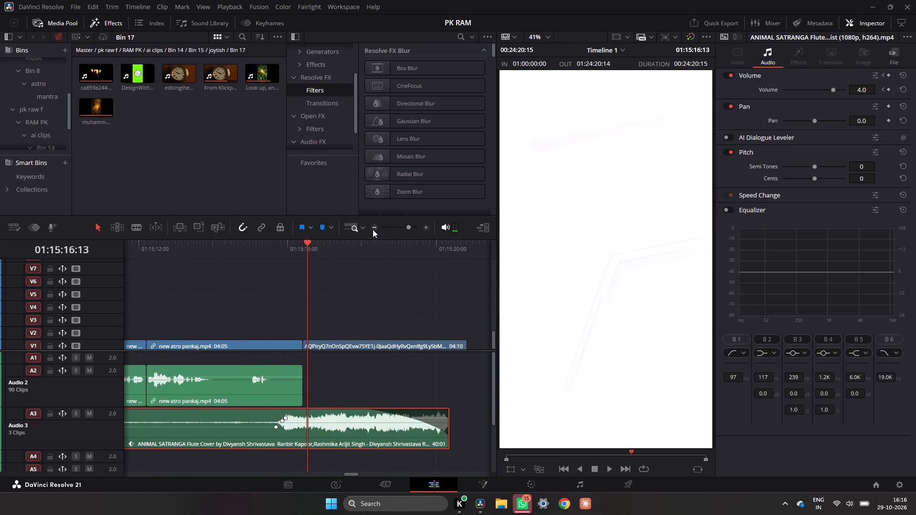
{"action": "left_click", "coordinate": [373, 229]}
{"action": "left_click_drag", "start_coordinate": [302, 244], "coordinate": [118, 300]}
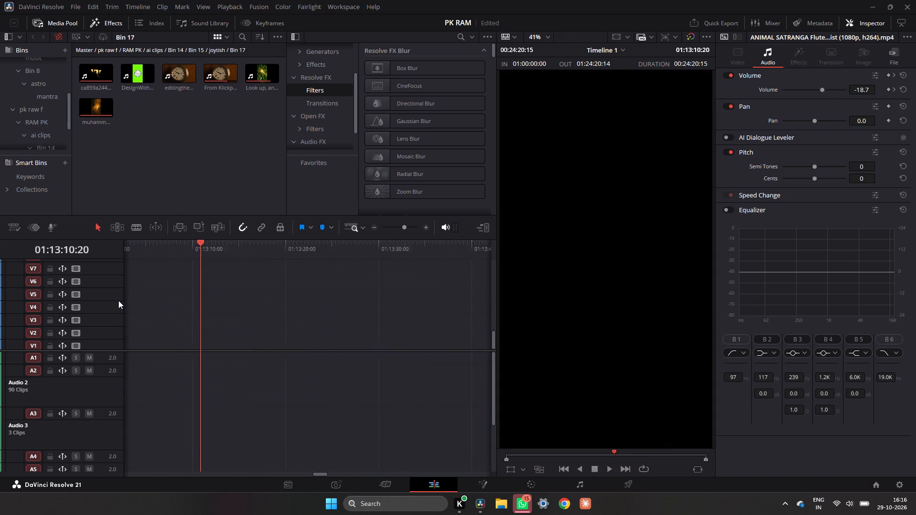
{"action": "left_click_drag", "start_coordinate": [118, 300], "coordinate": [132, 293]}
{"action": "scroll", "coordinate": [369, 299], "scroll_direction": "down", "scroll_amount": 14, "text": "ctrl"}
{"action": "scroll", "coordinate": [314, 357], "scroll_direction": "up", "scroll_amount": 1, "text": "ctrl"}
{"action": "scroll", "coordinate": [314, 357], "scroll_direction": "down", "scroll_amount": 3, "text": "ctrl"}
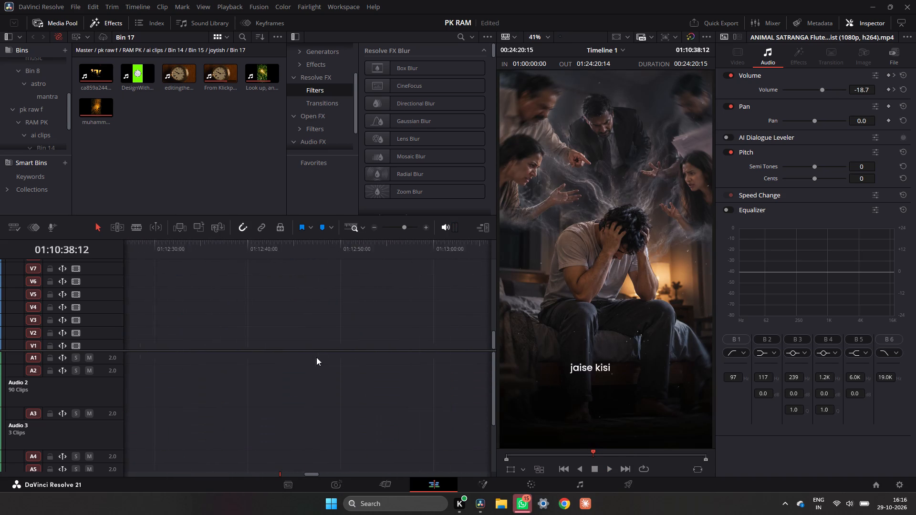
{"action": "scroll", "coordinate": [316, 357], "scroll_direction": "down", "scroll_amount": 10, "text": "ctrl"}
{"action": "scroll", "coordinate": [325, 347], "scroll_direction": "up", "scroll_amount": 1, "text": "ctrl"}
{"action": "scroll", "coordinate": [325, 347], "scroll_direction": "down", "scroll_amount": 6, "text": "ctrl"}
{"action": "scroll", "coordinate": [325, 347], "scroll_direction": "up", "scroll_amount": 1, "text": "ctrl"}
{"action": "scroll", "coordinate": [325, 347], "scroll_direction": "down", "scroll_amount": 4, "text": "ctrl"}
{"action": "scroll", "coordinate": [325, 347], "scroll_direction": "up", "scroll_amount": 2, "text": "ctrl"}
{"action": "scroll", "coordinate": [325, 347], "scroll_direction": "down", "scroll_amount": 5, "text": "ctrl"}
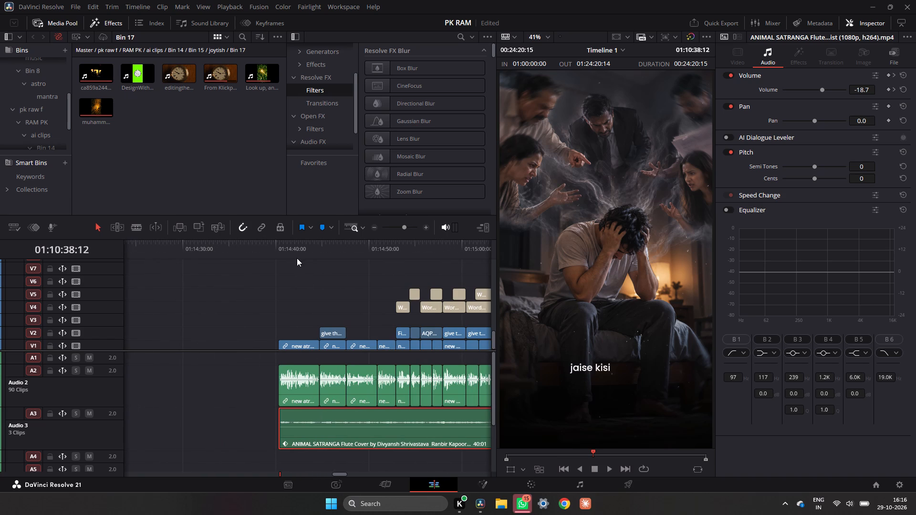
{"action": "left_click", "coordinate": [280, 249]}
{"action": "left_click_drag", "start_coordinate": [280, 249], "coordinate": [282, 254]}
{"action": "key", "text": "i"}
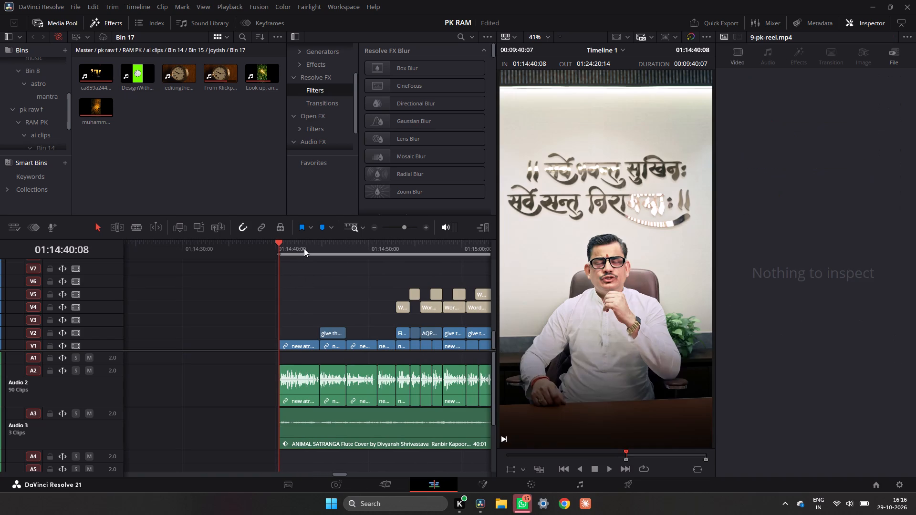
Mark the Out point near the end of the closing logo clip, at 01:15:20:09.
{"action": "double_click", "coordinate": [372, 224]}
{"action": "left_click_drag", "start_coordinate": [394, 250], "coordinate": [393, 252]}
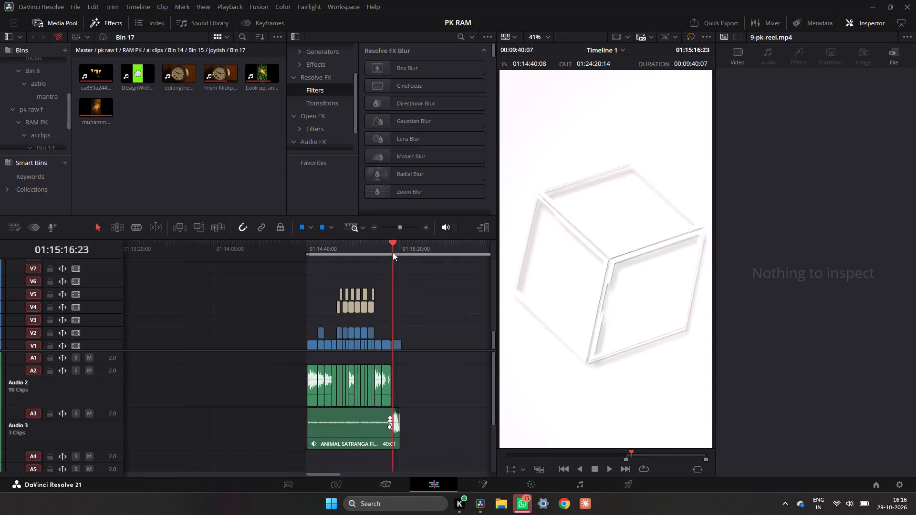
{"action": "left_click_drag", "start_coordinate": [393, 252], "coordinate": [399, 256]}
{"action": "key", "text": "o"}
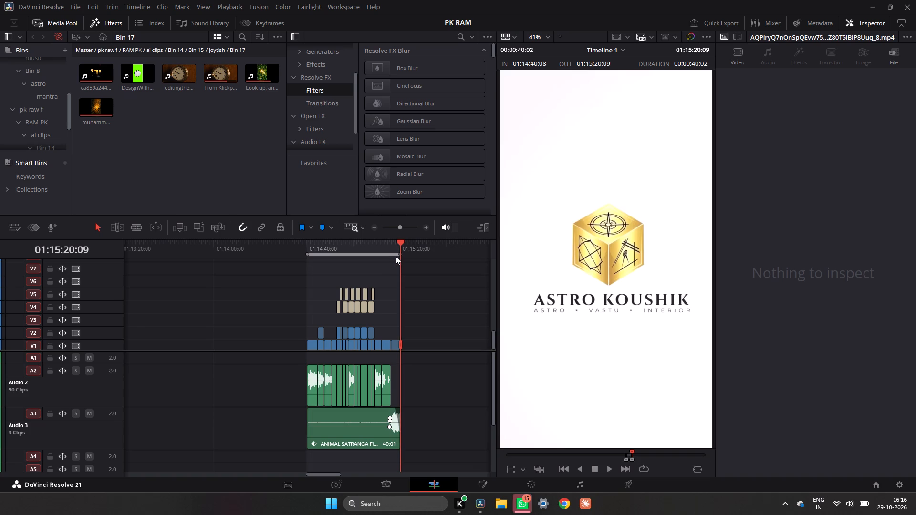
{"action": "left_click_drag", "start_coordinate": [399, 249], "coordinate": [400, 260]}
{"action": "double_click", "coordinate": [427, 227]}
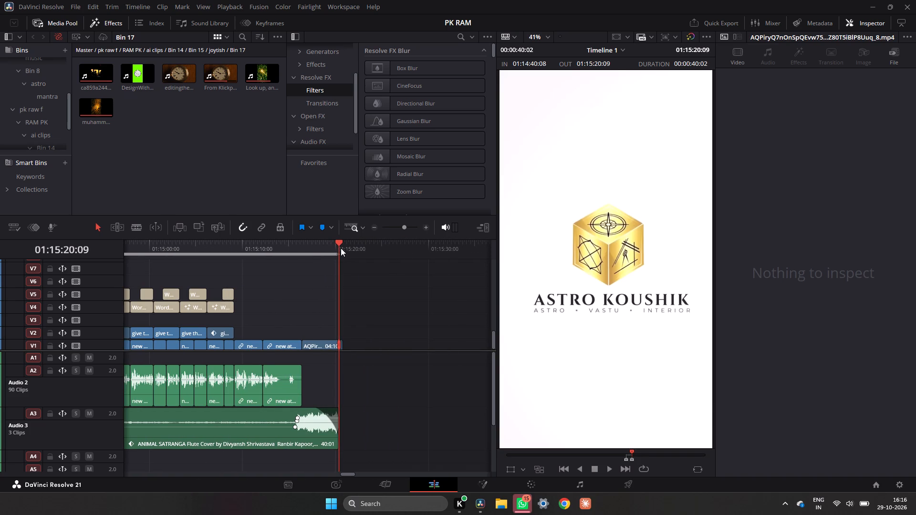
{"action": "left_click", "coordinate": [341, 248]}
{"action": "double_click", "coordinate": [375, 229]}
Open the Deliver page and clear the render's default file name.
{"action": "left_click", "coordinate": [628, 494]}
{"action": "left_click", "coordinate": [630, 481]}
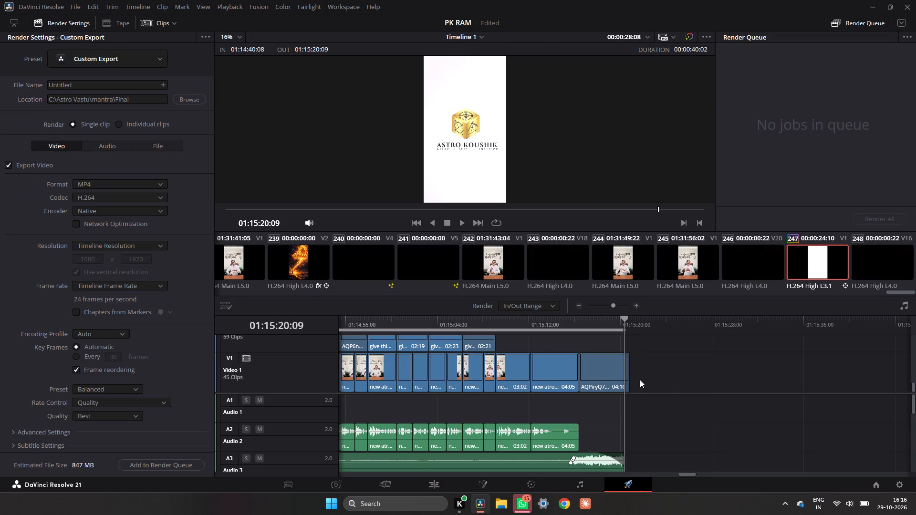
{"action": "left_click", "coordinate": [115, 87]}
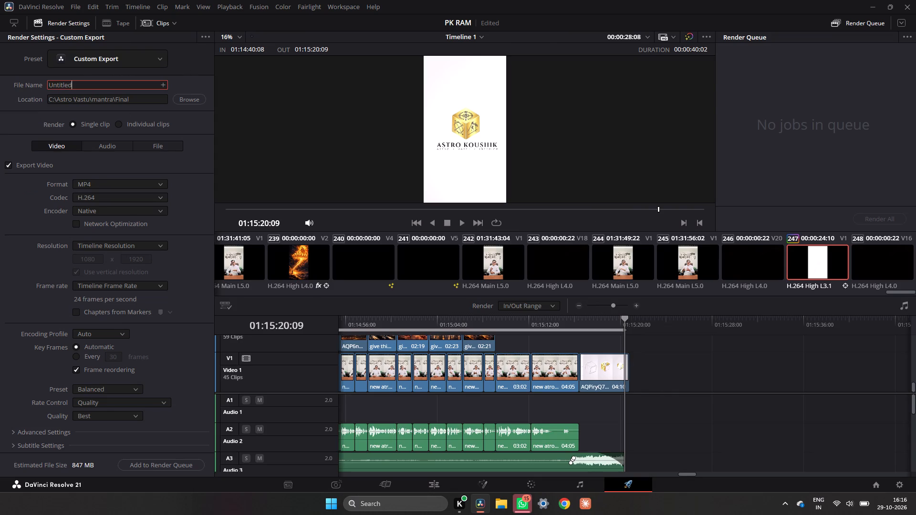
{"action": "key", "text": "BackSpace"}
{"action": "key", "text": "BackSpace"}
{"action": "key", "text": "BackSpace"}
{"action": "key", "text": "BackSpace"}
{"action": "key", "text": "BackSpace"}
{"action": "key", "text": "BackSpace"}
{"action": "key", "text": "BackSpace"}
{"action": "key", "text": "BackSpace"}
{"action": "key", "text": "BackSpace"}
{"action": "key", "text": "BackSpace"}
{"action": "key", "text": "BackSpace"}
{"action": "key", "text": "BackSpace"}
{"action": "key", "text": "BackSpace"}
{"action": "key", "text": "BackSpace"}
{"action": "key", "text": "BackSpace"}
Switch to File Explorer and look through the Ram PK, Final, daihik taap and rahukaal PK folders for existing reel file names.
{"action": "left_click", "coordinate": [500, 507]}
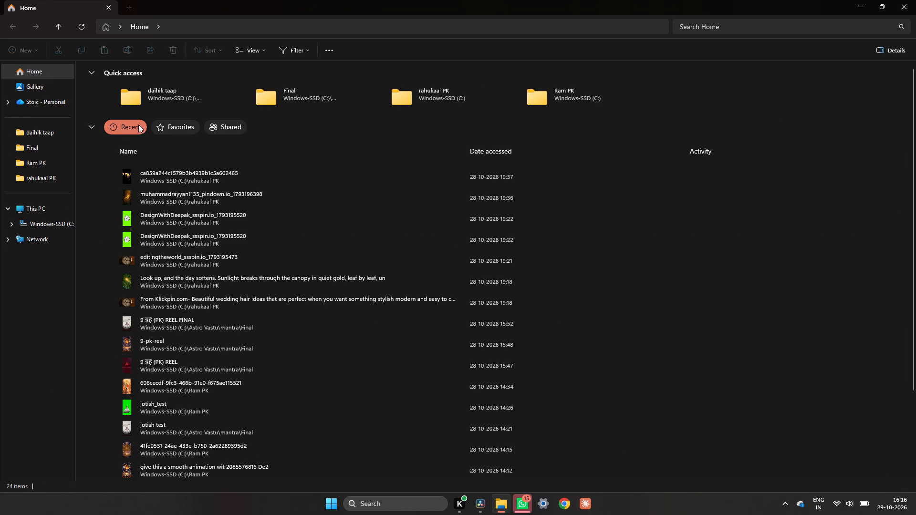
{"action": "left_click", "coordinate": [39, 154]}
{"action": "left_click", "coordinate": [43, 163]}
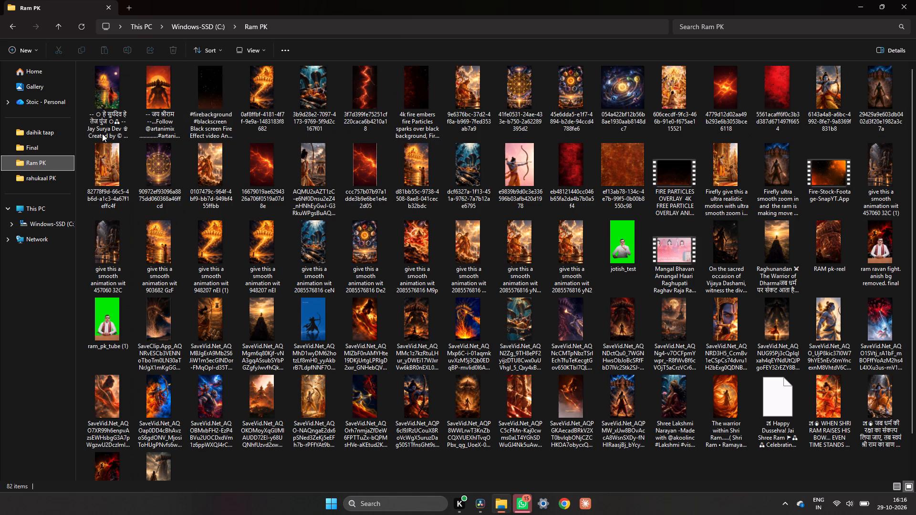
{"action": "left_click", "coordinate": [51, 150]}
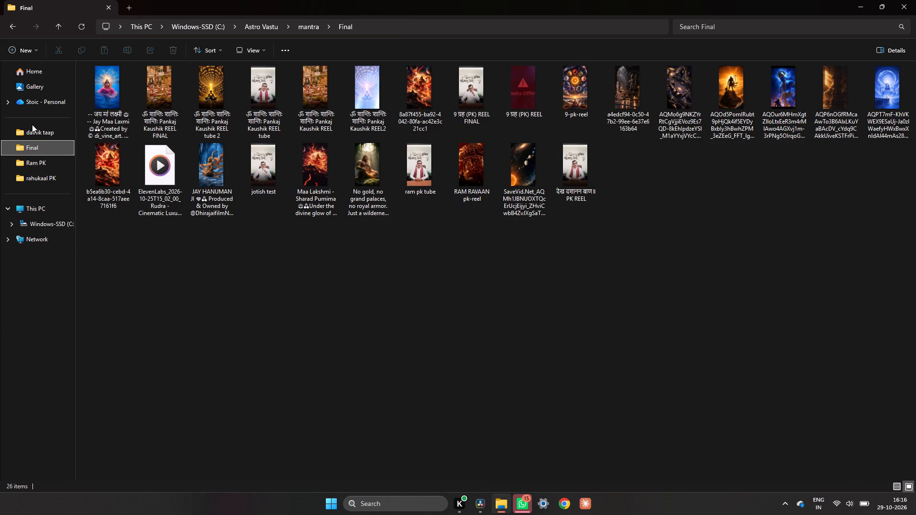
{"action": "left_click", "coordinate": [36, 131]}
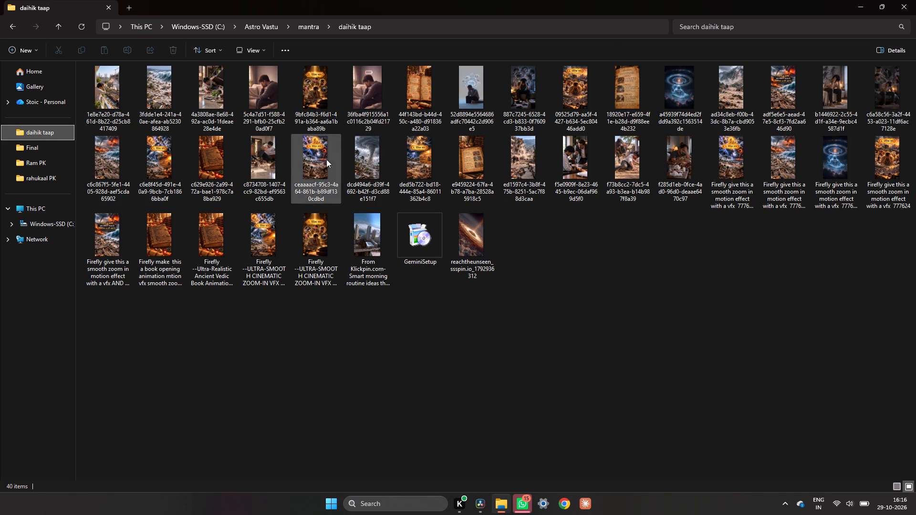
{"action": "left_click", "coordinate": [46, 158]}
{"action": "left_click", "coordinate": [47, 180]}
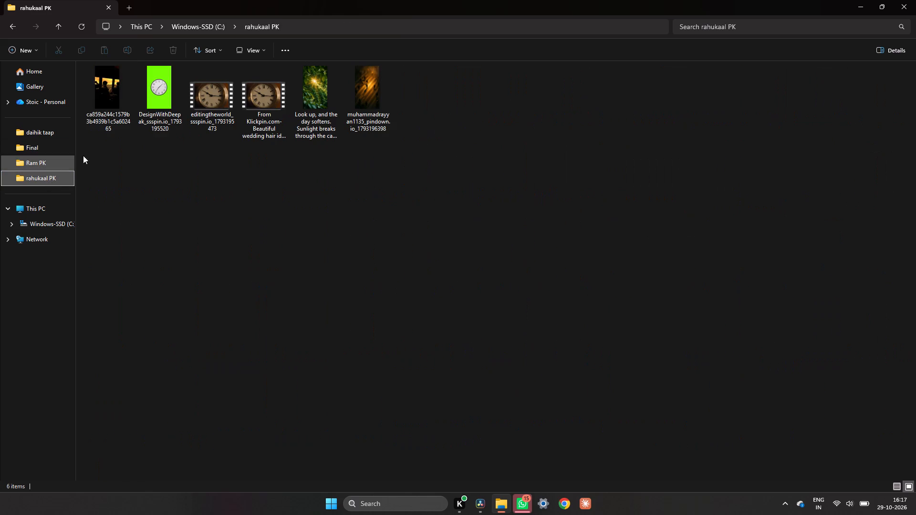
{"action": "left_click", "coordinate": [60, 161]}
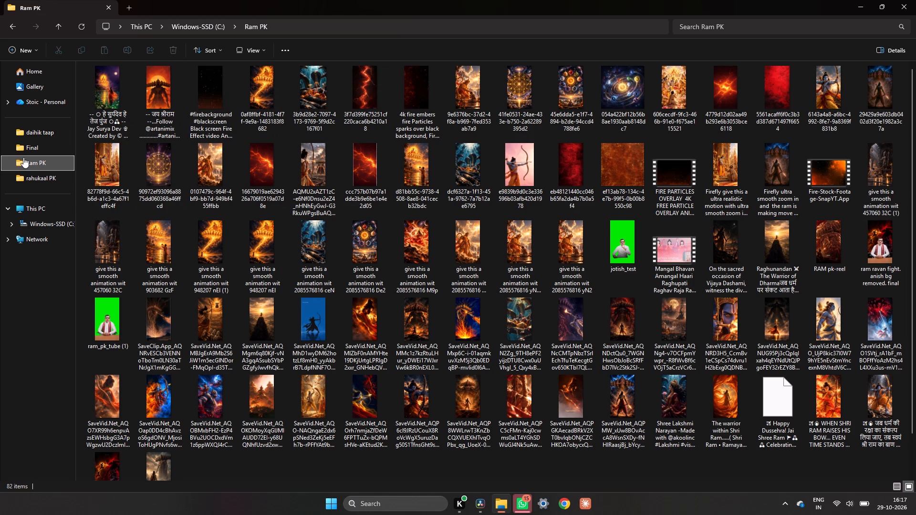
{"action": "left_click", "coordinate": [40, 144]}
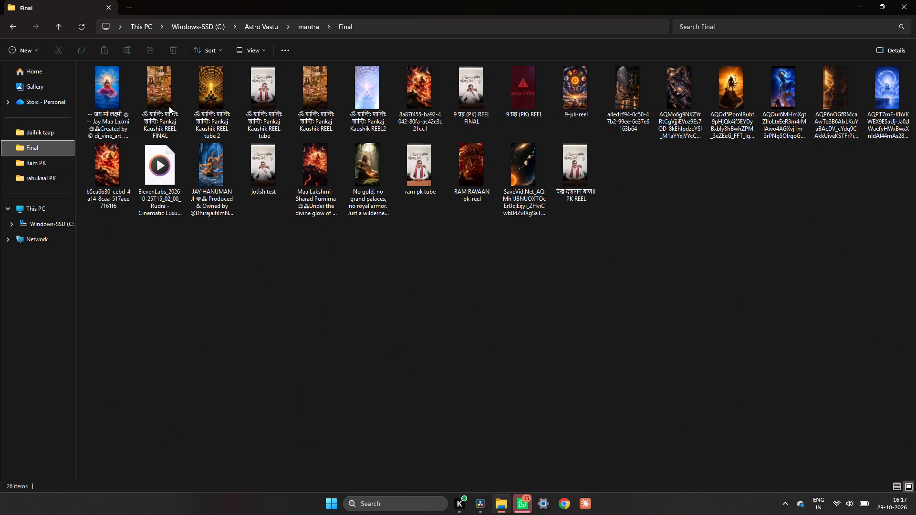
Copy the file name of the "9 ग्रह (PK) REEL FINAL" video in the Final folder without renaming it.
{"action": "right_click", "coordinate": [488, 102]}
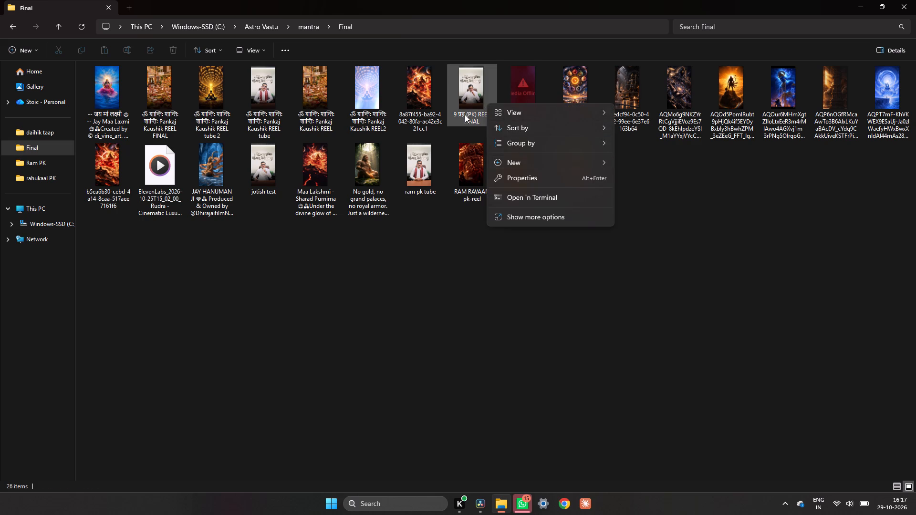
{"action": "left_click", "coordinate": [465, 114]}
{"action": "right_click", "coordinate": [468, 113]}
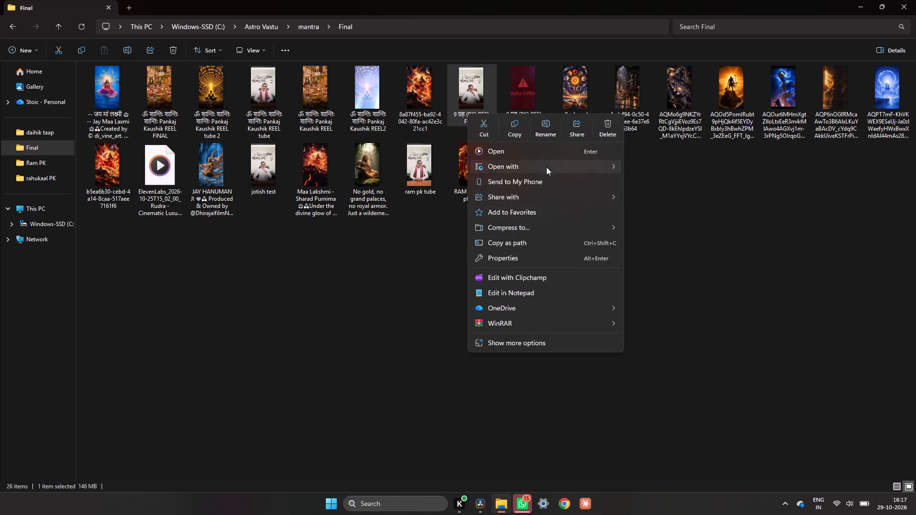
{"action": "left_click", "coordinate": [547, 124]}
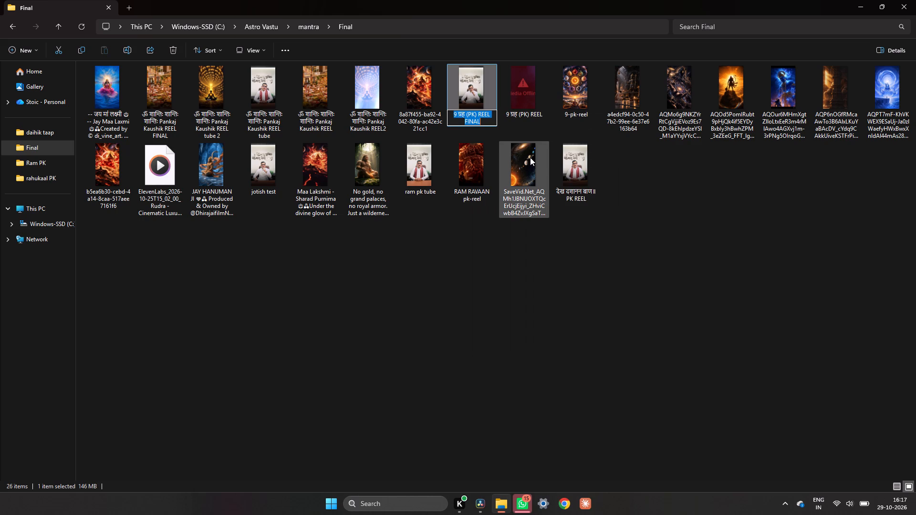
{"action": "key", "text": "ctrl+c"}
{"action": "key", "text": "ctrl+c"}
{"action": "left_click", "coordinate": [648, 234]}
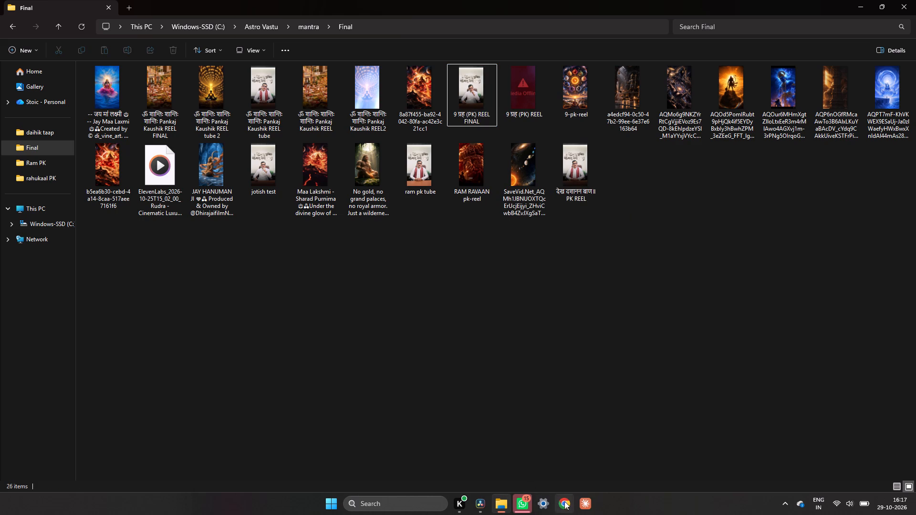
Switch back to DaVinci Resolve's Edit page and play the closing logo clip to examine how the music and picture end.
{"action": "left_click", "coordinate": [493, 514]}
{"action": "left_click", "coordinate": [484, 503]}
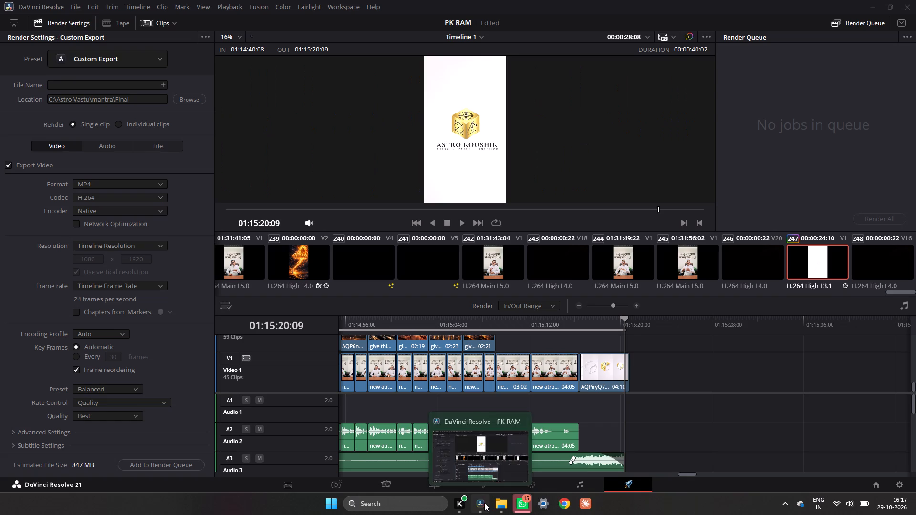
{"action": "left_click_drag", "start_coordinate": [624, 326], "coordinate": [624, 333]}
{"action": "scroll", "coordinate": [647, 356], "scroll_direction": "down", "scroll_amount": 3, "text": "ctrl"}
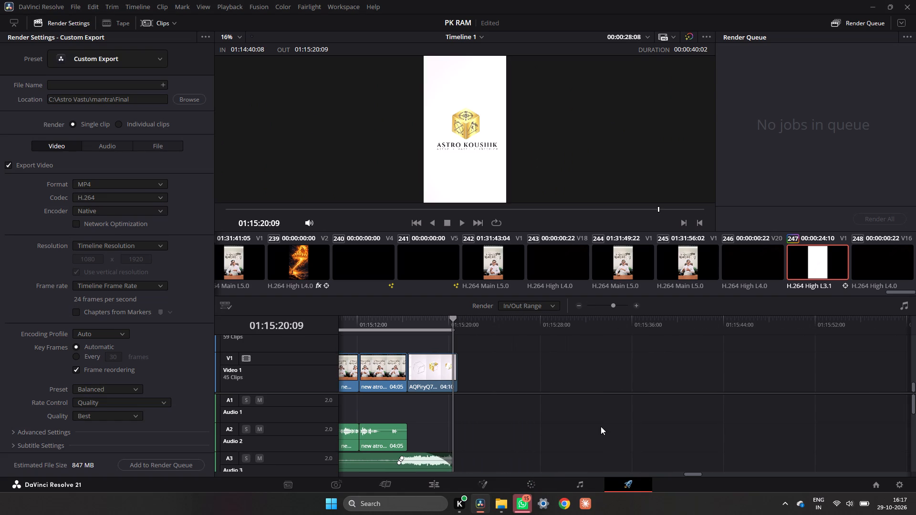
{"action": "left_click", "coordinate": [439, 490]}
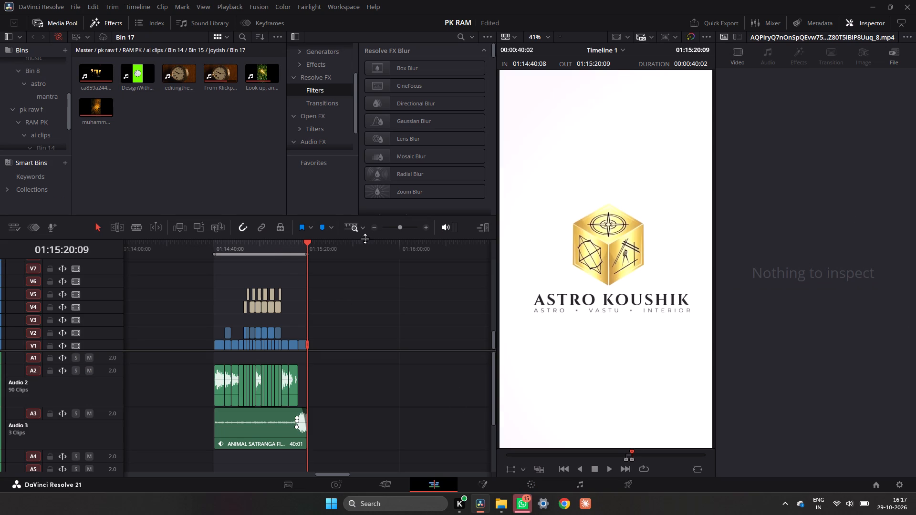
{"action": "triple_click", "coordinate": [429, 228]}
{"action": "left_click", "coordinate": [429, 228]}
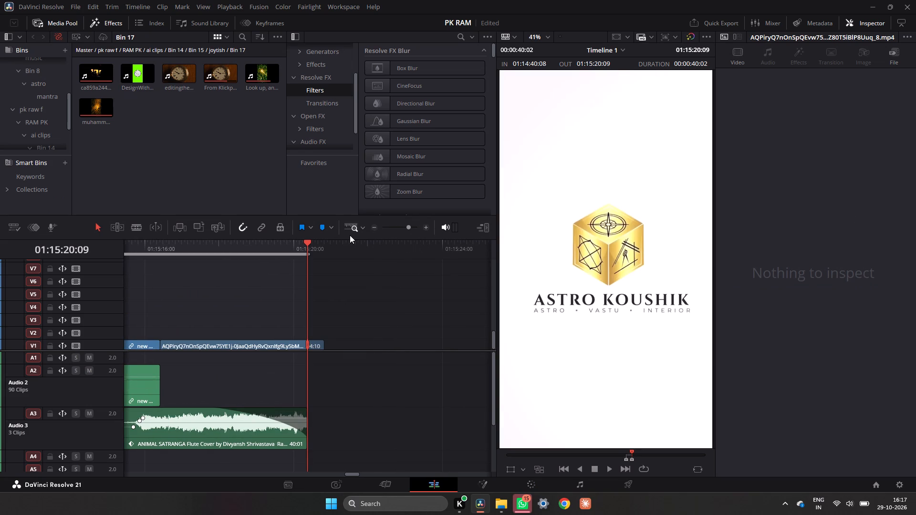
{"action": "left_click_drag", "start_coordinate": [308, 254], "coordinate": [320, 264]}
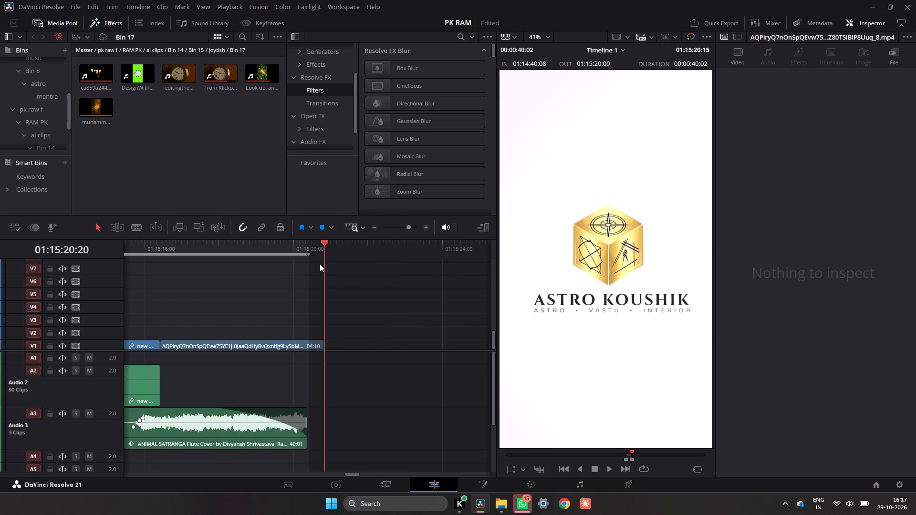
{"action": "left_click_drag", "start_coordinate": [320, 264], "coordinate": [209, 285]}
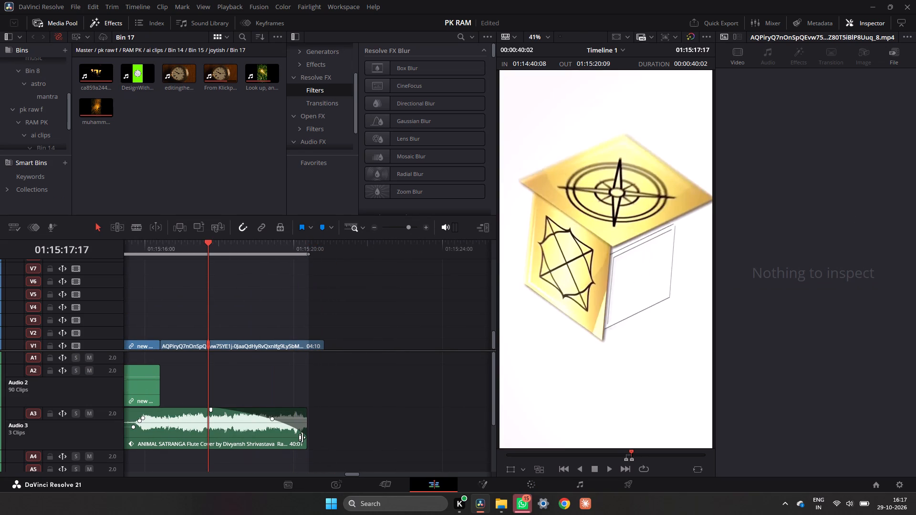
{"action": "key", "text": "space"}
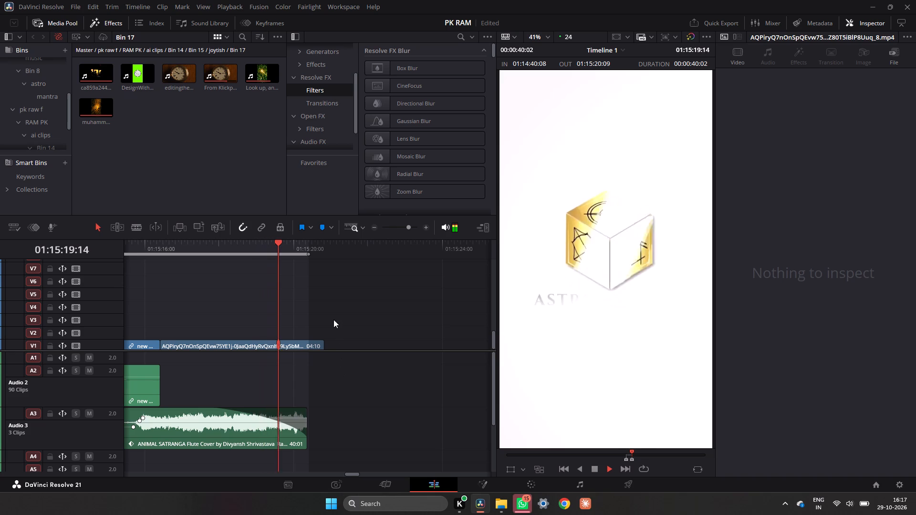
{"action": "key", "text": "space"}
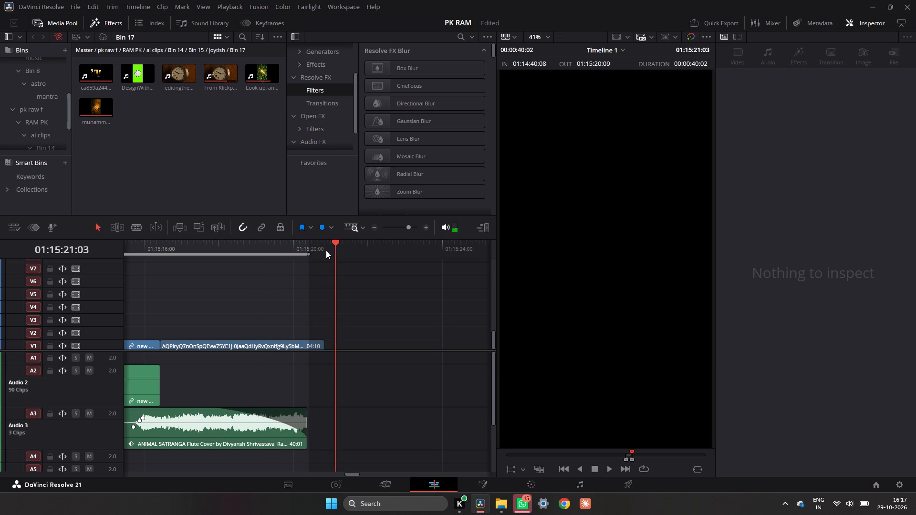
Extend the end of the flute music on A3 to the end of the closing logo clip at 01:15:20:20.
{"action": "left_click_drag", "start_coordinate": [337, 243], "coordinate": [322, 257]}
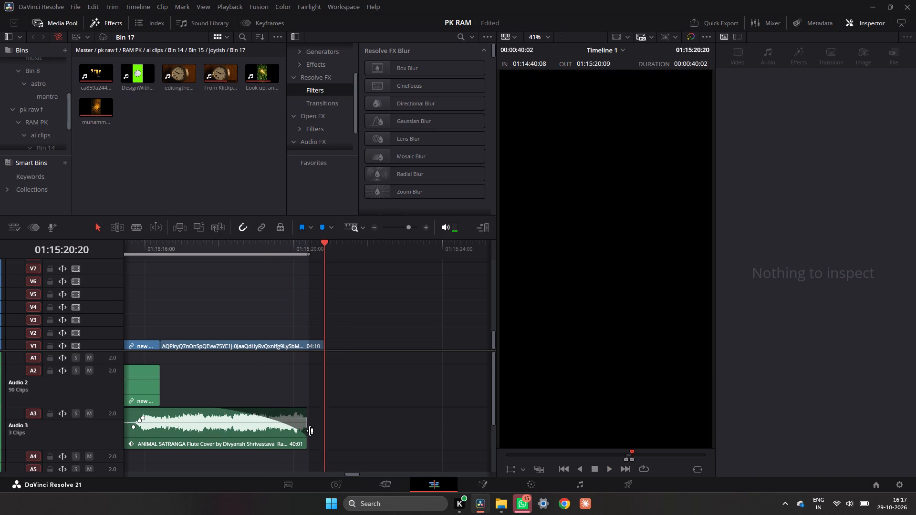
{"action": "left_click_drag", "start_coordinate": [304, 432], "coordinate": [321, 433]}
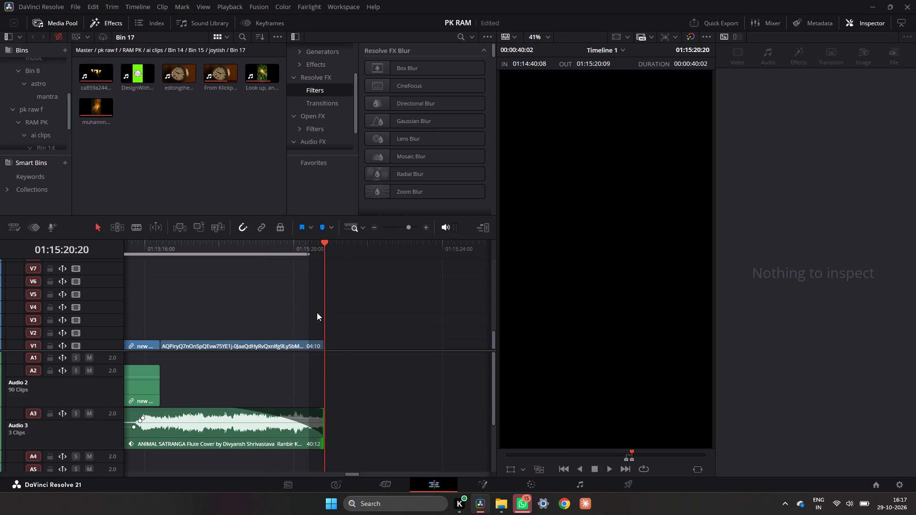
Set the timeline's Out point on the last frame of the closing logo clip, at 01:15:20:19.
{"action": "left_click_drag", "start_coordinate": [312, 250], "coordinate": [322, 251]}
{"action": "key", "text": "Left"}
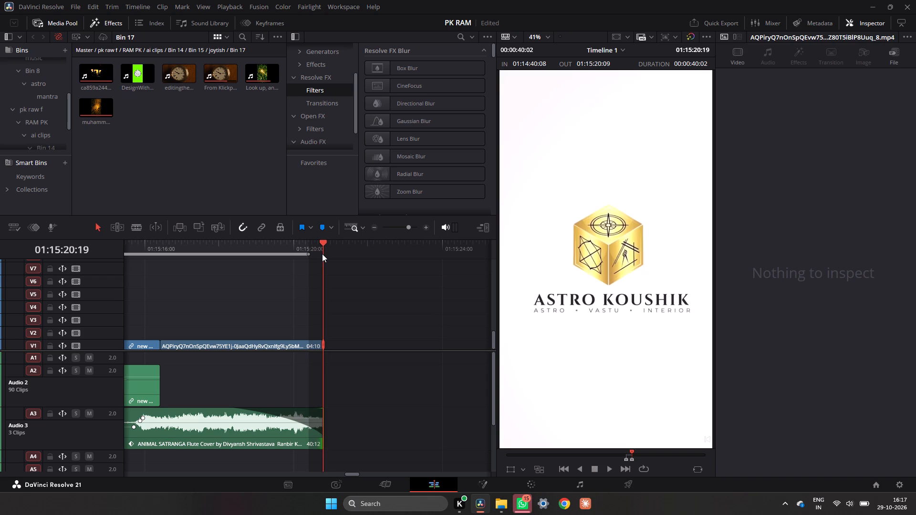
{"action": "key", "text": "o"}
Play the reel's ending through the closing logo and look over the marked range back to its opening.
{"action": "left_click", "coordinate": [369, 227]}
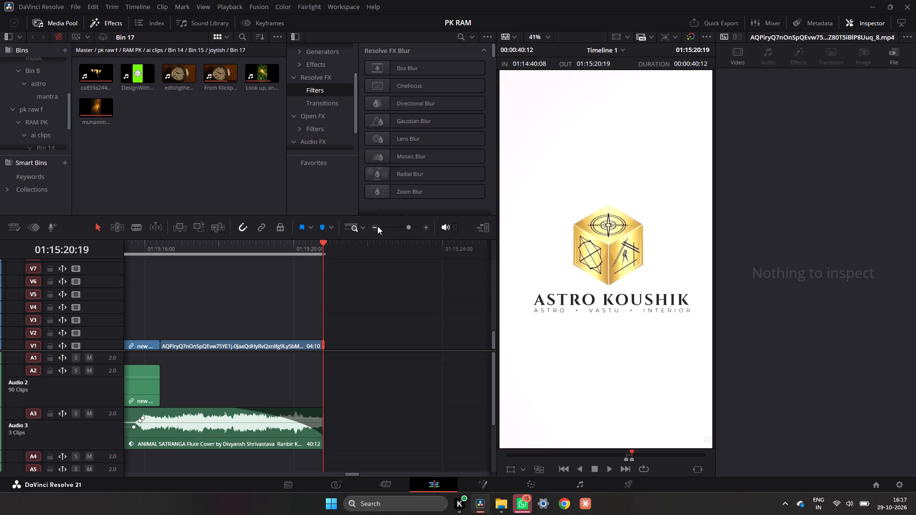
{"action": "left_click", "coordinate": [377, 226]}
{"action": "left_click", "coordinate": [377, 226]}
{"action": "left_click", "coordinate": [249, 249]}
{"action": "key", "text": "space"}
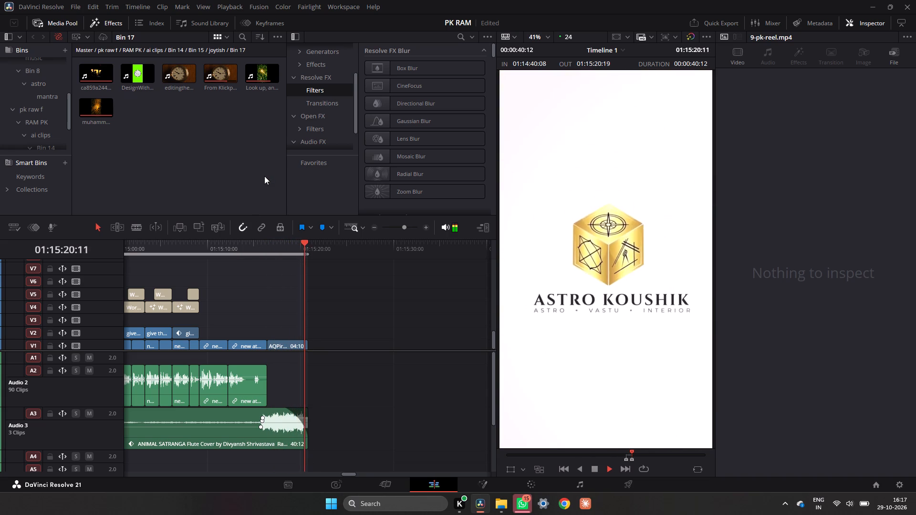
{"action": "key", "text": "space"}
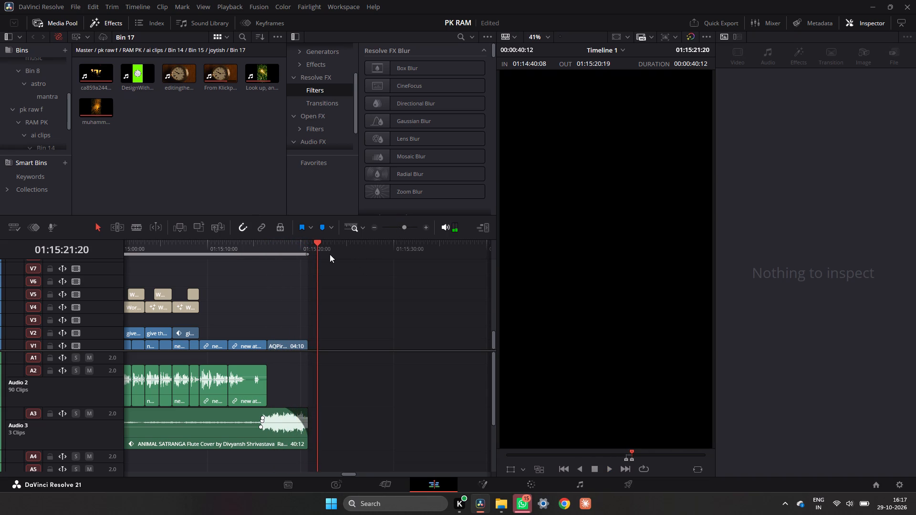
{"action": "left_click_drag", "start_coordinate": [316, 246], "coordinate": [306, 250]}
{"action": "left_click", "coordinate": [379, 226]}
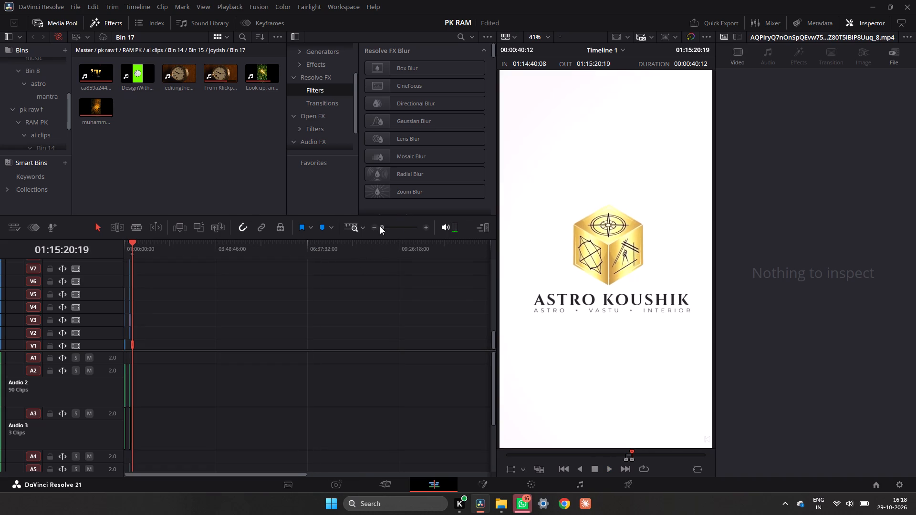
{"action": "left_click", "coordinate": [392, 226]}
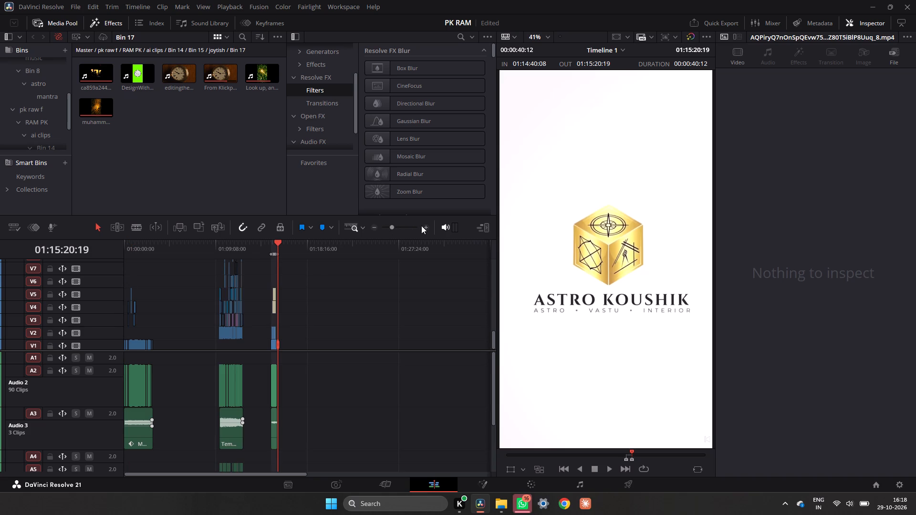
{"action": "left_click", "coordinate": [403, 232]}
{"action": "scroll", "coordinate": [338, 270], "scroll_direction": "up", "scroll_amount": 2, "text": "ctrl"}
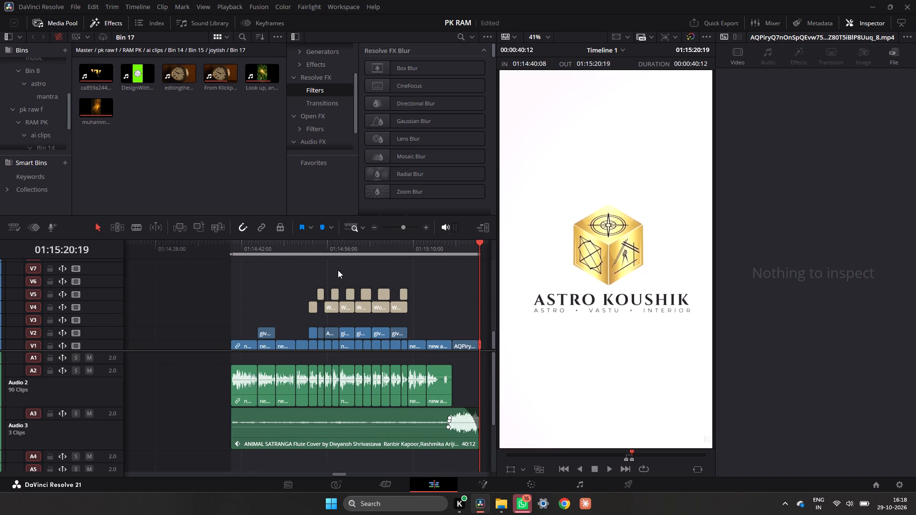
{"action": "scroll", "coordinate": [338, 270], "scroll_direction": "up", "scroll_amount": 3, "text": "ctrl"}
{"action": "left_click_drag", "start_coordinate": [345, 248], "coordinate": [353, 248]}
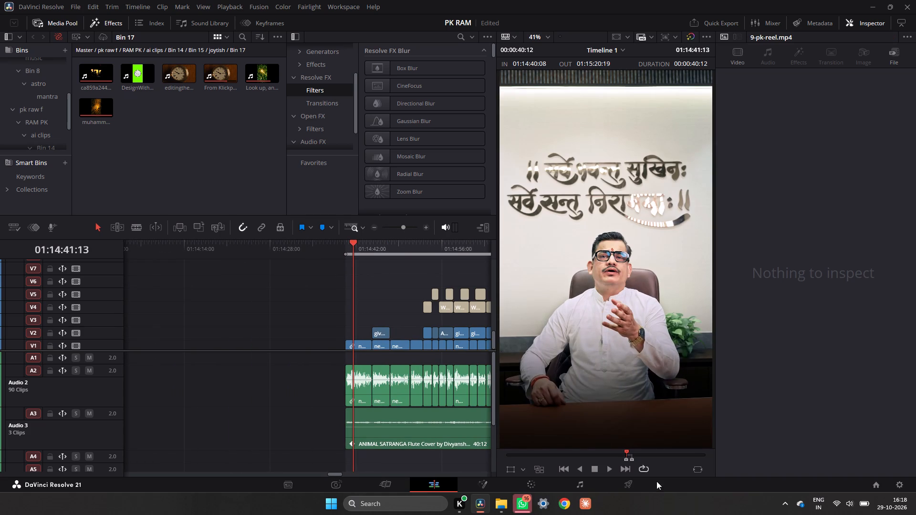
On the Deliver page, name the export file "9 ग्रह (PK) REEL FINAL".
{"action": "left_click", "coordinate": [640, 489]}
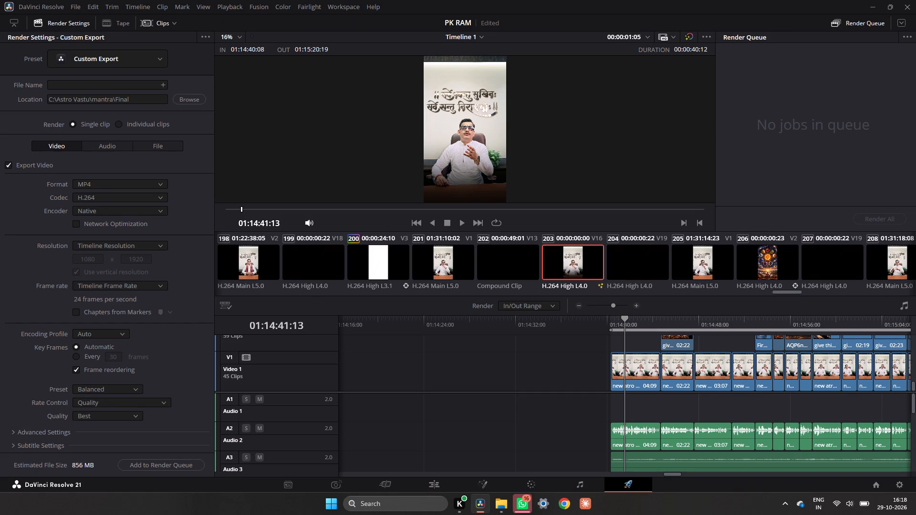
{"action": "left_click", "coordinate": [112, 84]}
{"action": "key", "text": "ctrl+v"}
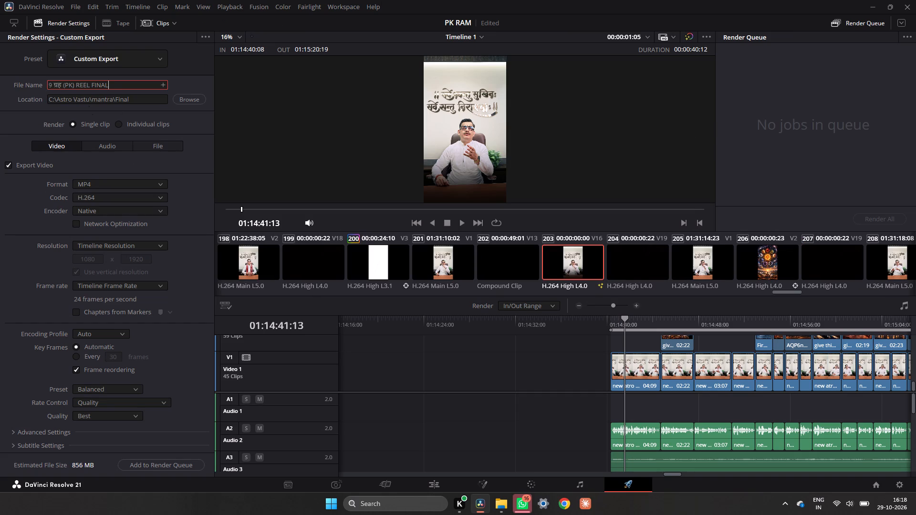
Expand the advanced video export settings and review the render options.
{"action": "scroll", "coordinate": [162, 245], "scroll_direction": "down", "scroll_amount": 6}
{"action": "left_click", "coordinate": [125, 433]}
{"action": "left_click", "coordinate": [47, 425]}
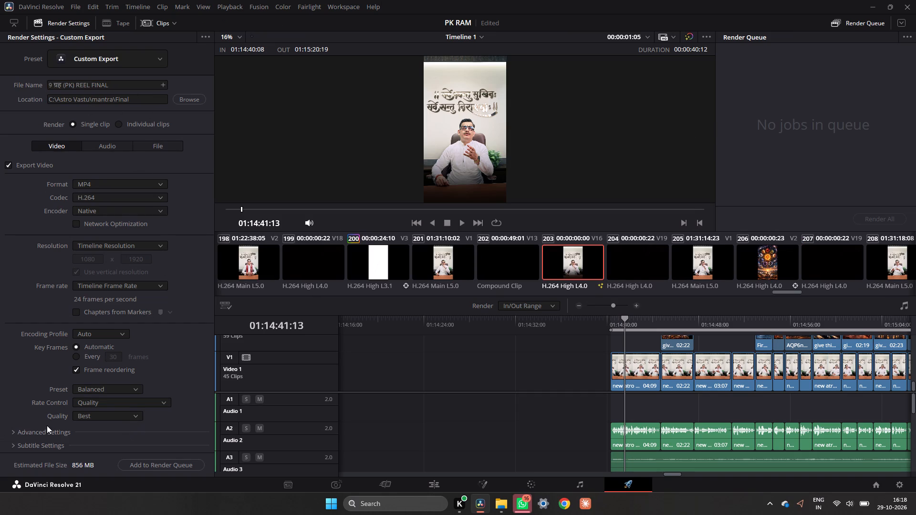
{"action": "left_click", "coordinate": [47, 433]}
{"action": "scroll", "coordinate": [114, 402], "scroll_direction": "down", "scroll_amount": 7}
{"action": "scroll", "coordinate": [120, 393], "scroll_direction": "up", "scroll_amount": 1}
{"action": "scroll", "coordinate": [120, 393], "scroll_direction": "down", "scroll_amount": 3}
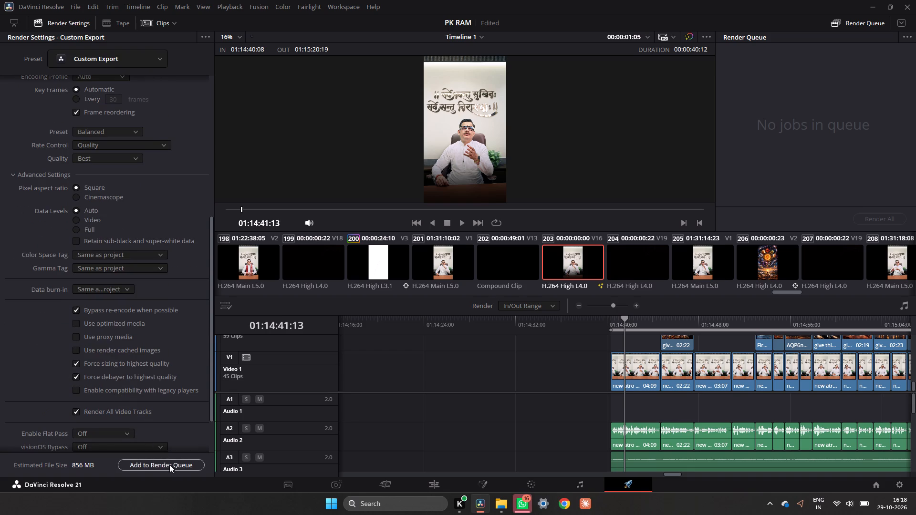
Add the In/Out range export of Timeline 1 to the render queue and start rendering it.
{"action": "left_click", "coordinate": [170, 465]}
{"action": "left_click", "coordinate": [523, 293]}
{"action": "left_click", "coordinate": [865, 216]}
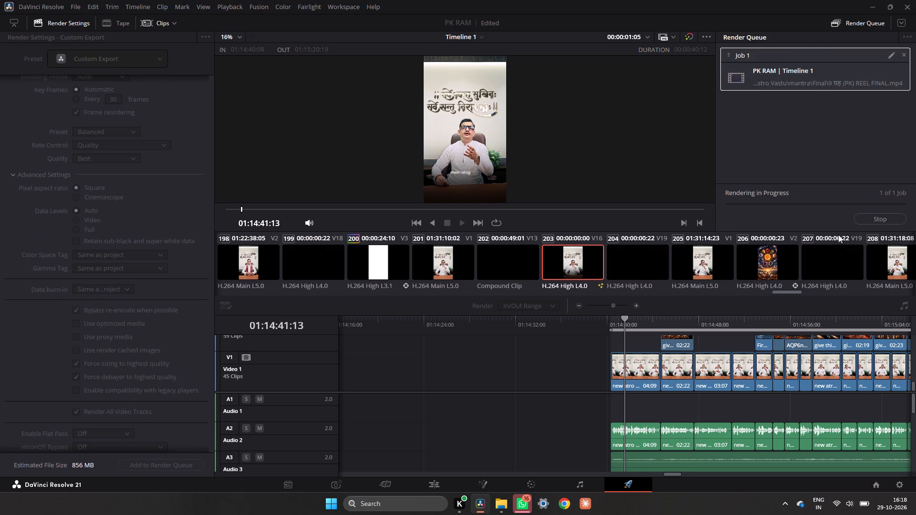
{"action": "scroll", "coordinate": [695, 354], "scroll_direction": "up", "scroll_amount": 3}
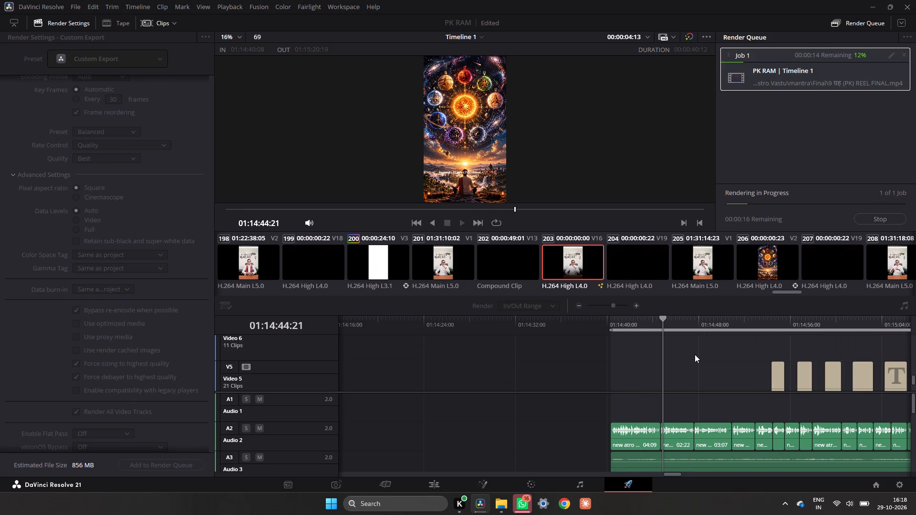
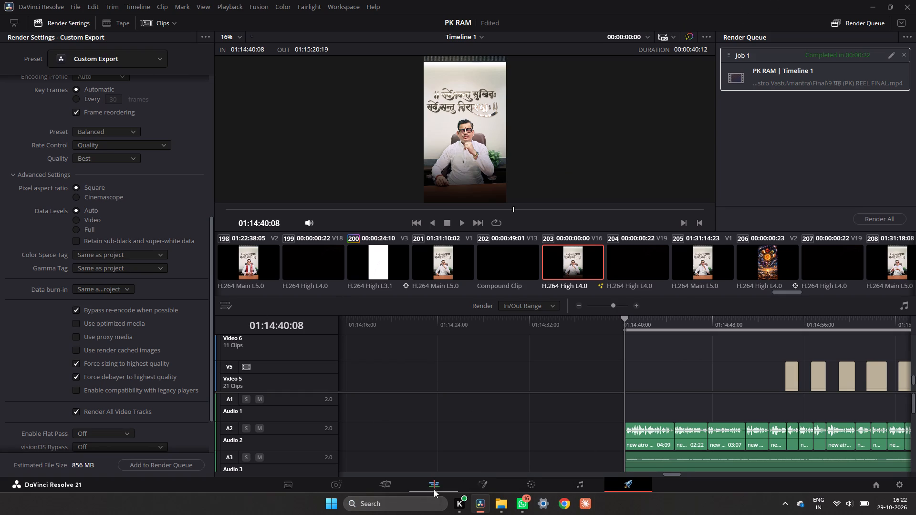
Return to the Edit page and briefly play the earlier mantra video on Timeline 1 from around 01:01:18.
{"action": "left_click", "coordinate": [379, 397]}
{"action": "left_click", "coordinate": [431, 483]}
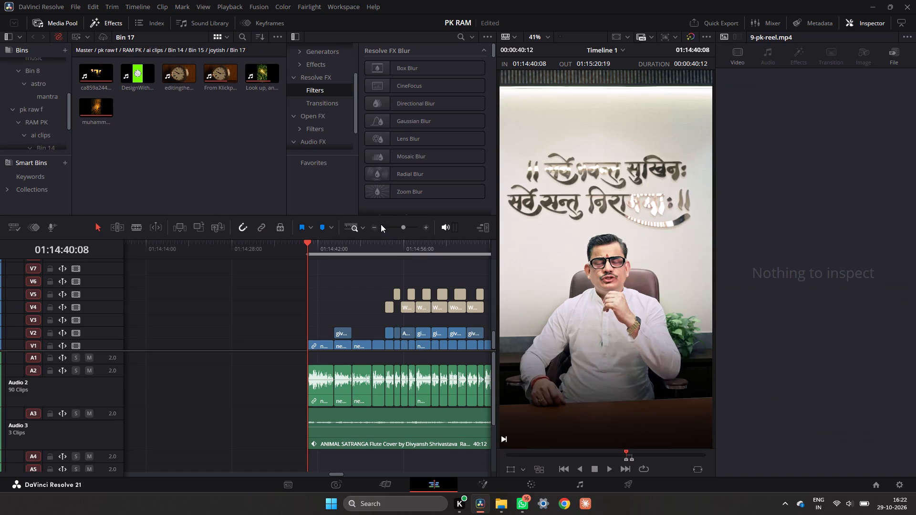
{"action": "double_click", "coordinate": [375, 224]}
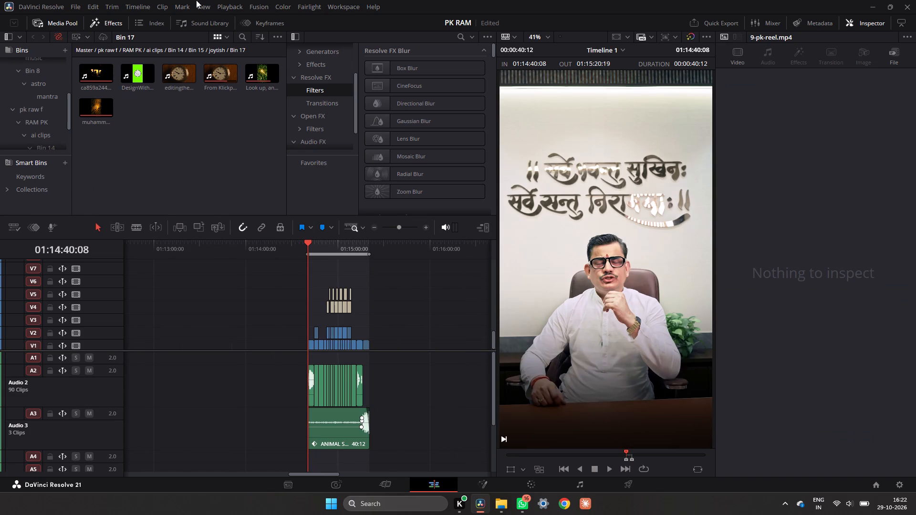
{"action": "scroll", "coordinate": [217, 332], "scroll_direction": "up", "scroll_amount": 7}
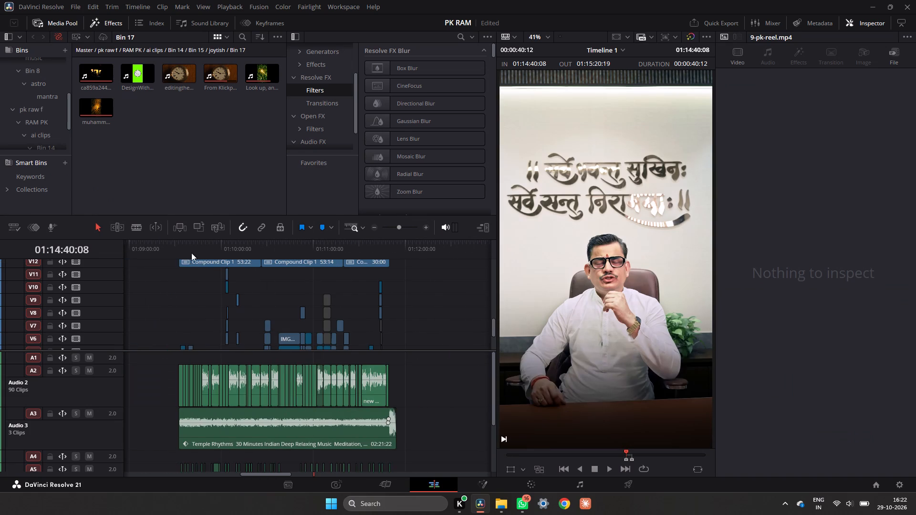
{"action": "left_click", "coordinate": [192, 249], "text": "ctrl"}
{"action": "scroll", "coordinate": [194, 254], "scroll_direction": "up", "scroll_amount": 13, "text": "ctrl"}
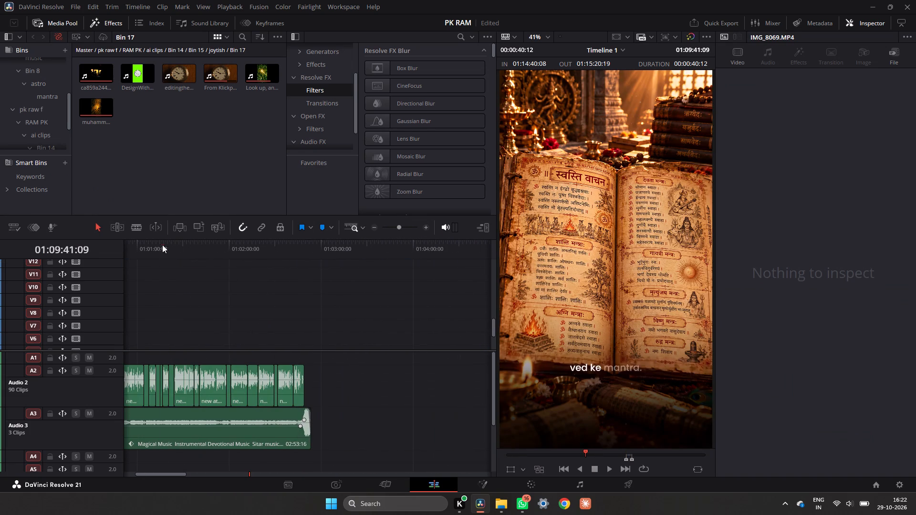
{"action": "left_click", "coordinate": [162, 245], "text": "ctrl"}
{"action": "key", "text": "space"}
{"action": "left_click", "coordinate": [422, 226]}
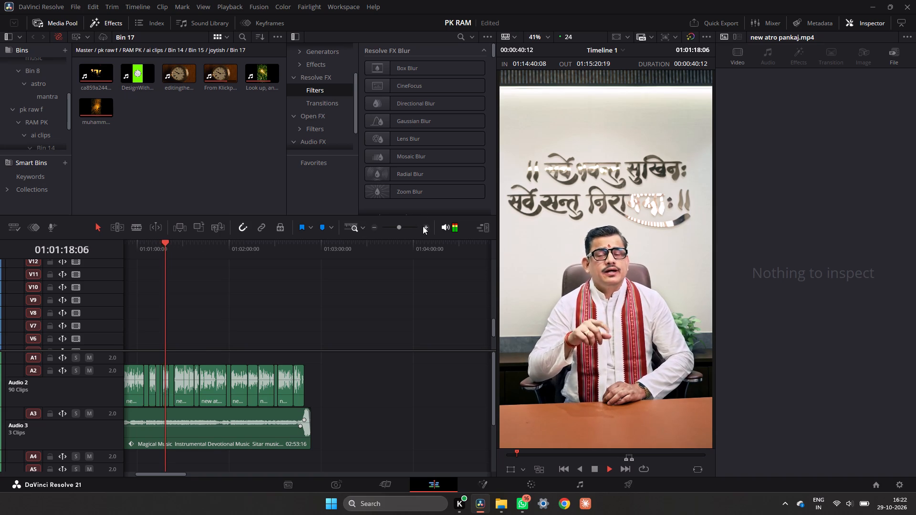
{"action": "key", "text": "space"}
Select the Magical Music background clip on Audio 3 to bring up its audio settings.
{"action": "left_click", "coordinate": [288, 418]}
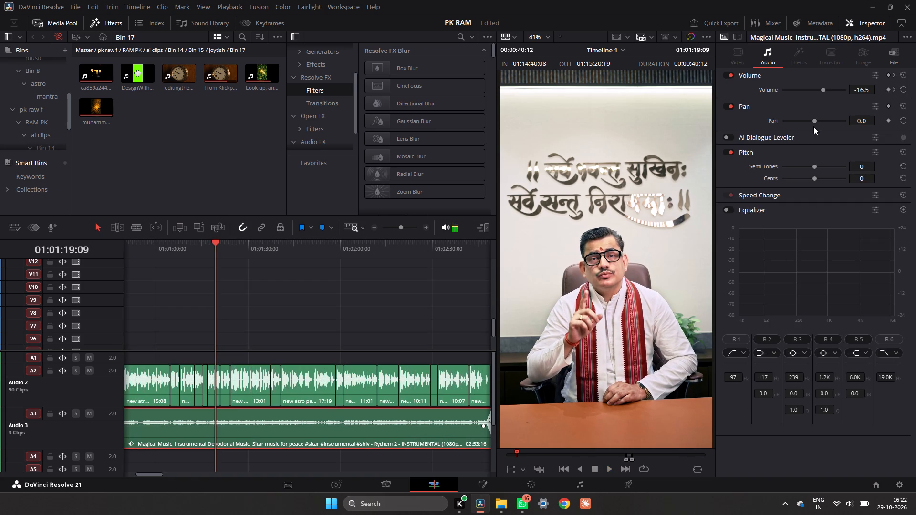
Lower the volume of the devotional sitar music clip on Audio 3 to -22.5 and play a moment to hear it.
{"action": "scroll", "coordinate": [523, 333], "scroll_direction": "down", "scroll_amount": 5, "text": "ctrl"}
{"action": "scroll", "coordinate": [427, 402], "scroll_direction": "down", "scroll_amount": 3, "text": "ctrl"}
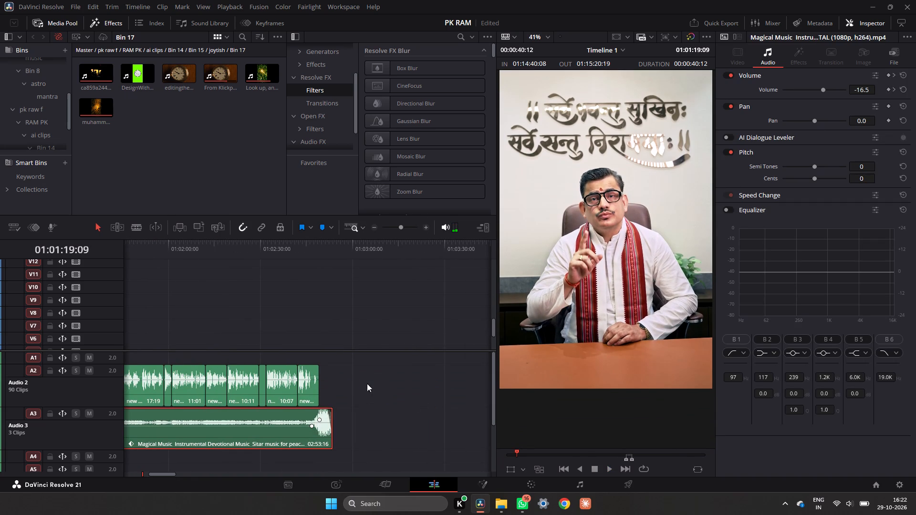
{"action": "left_click", "coordinate": [313, 427]}
{"action": "key", "text": "space"}
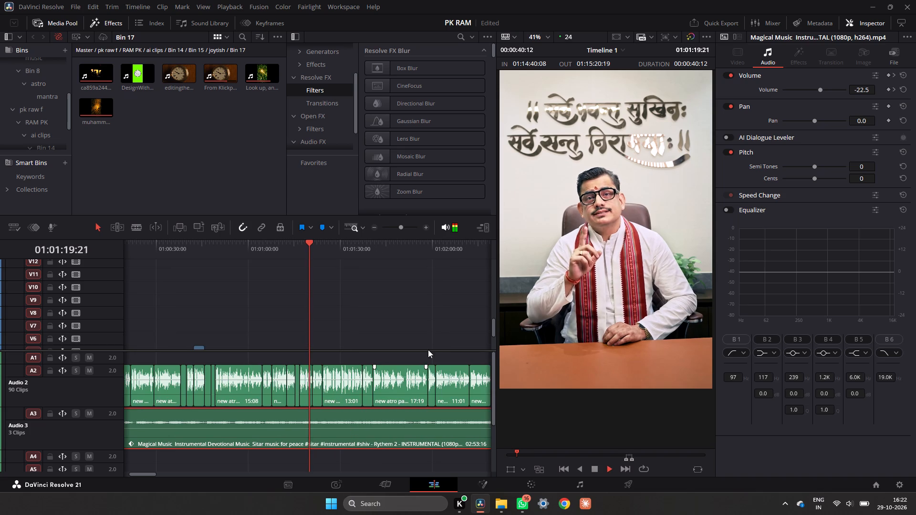
{"action": "key", "text": "space"}
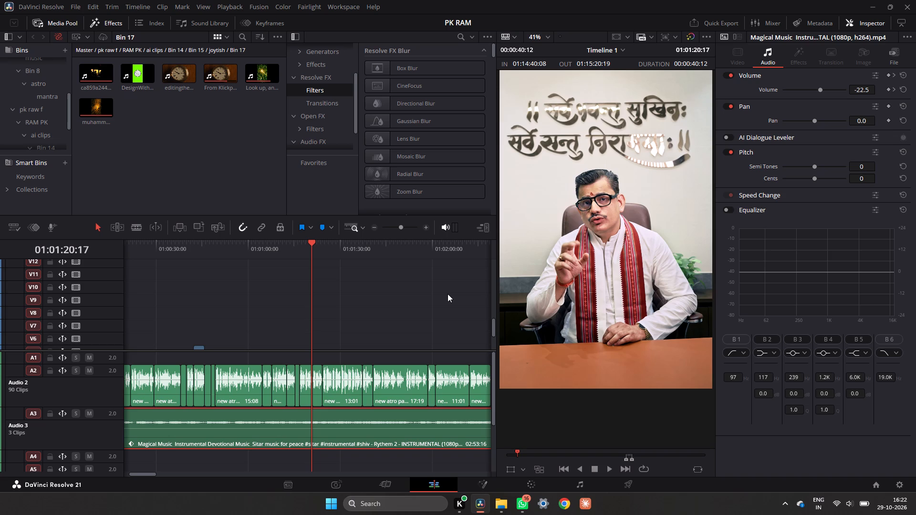
Play the first seconds of Timeline 1 from 01:00:00:00 to check the opening speech against the background music.
{"action": "left_click", "coordinate": [379, 226]}
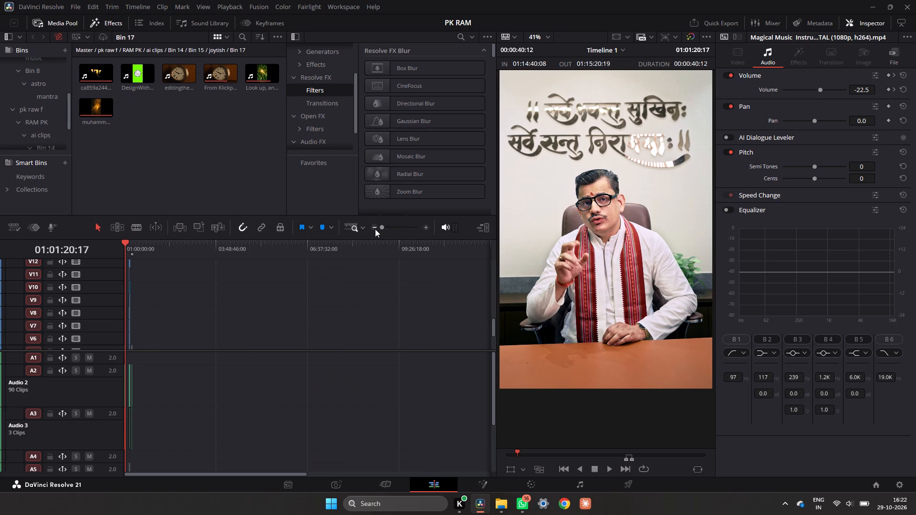
{"action": "left_click", "coordinate": [392, 222]}
{"action": "left_click", "coordinate": [400, 227]}
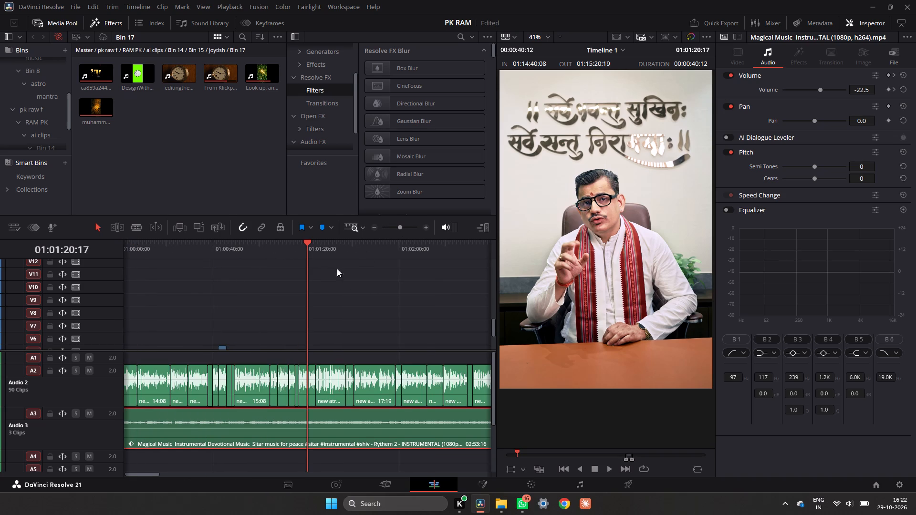
{"action": "left_click_drag", "start_coordinate": [315, 250], "coordinate": [100, 290]}
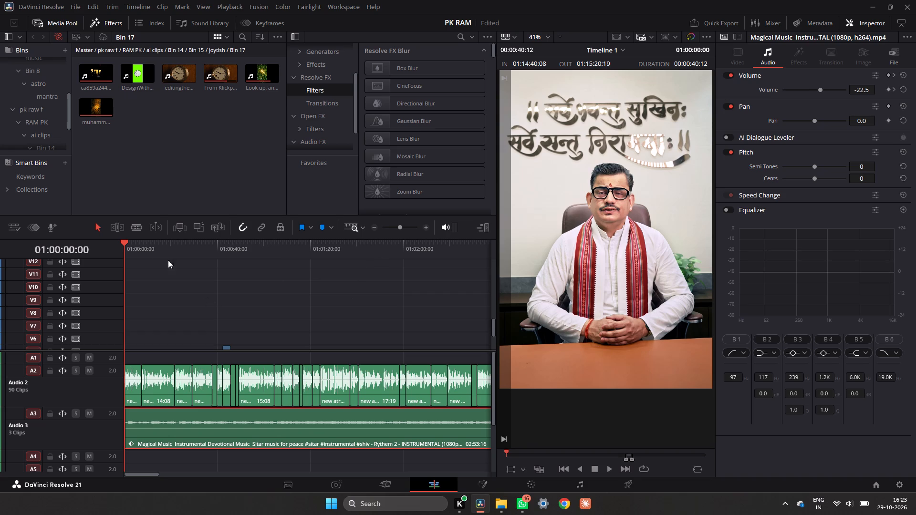
{"action": "key", "text": "space"}
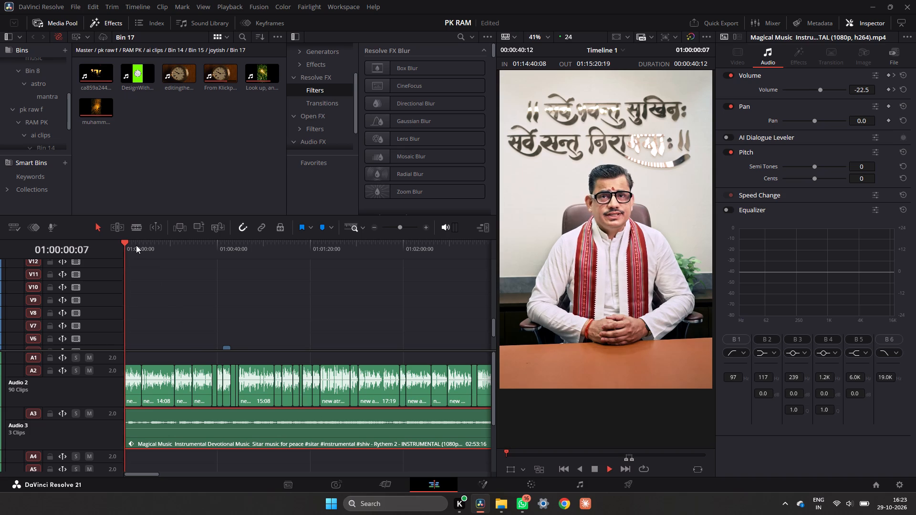
{"action": "key", "text": "space"}
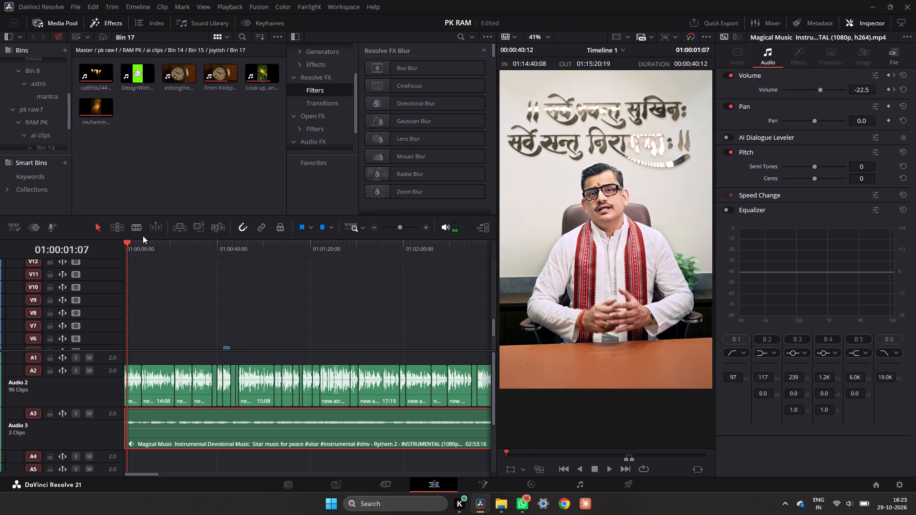
{"action": "triple_click", "coordinate": [425, 227]}
{"action": "key", "text": "space"}
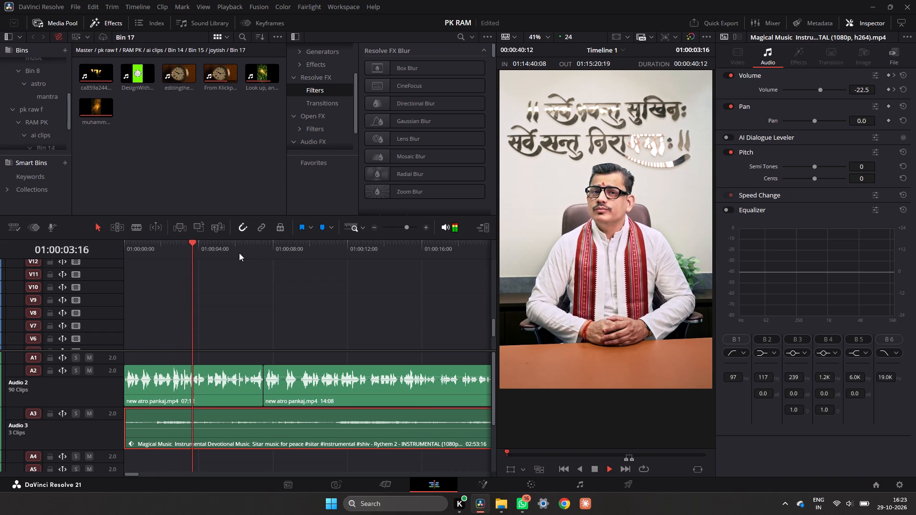
{"action": "key", "text": "space"}
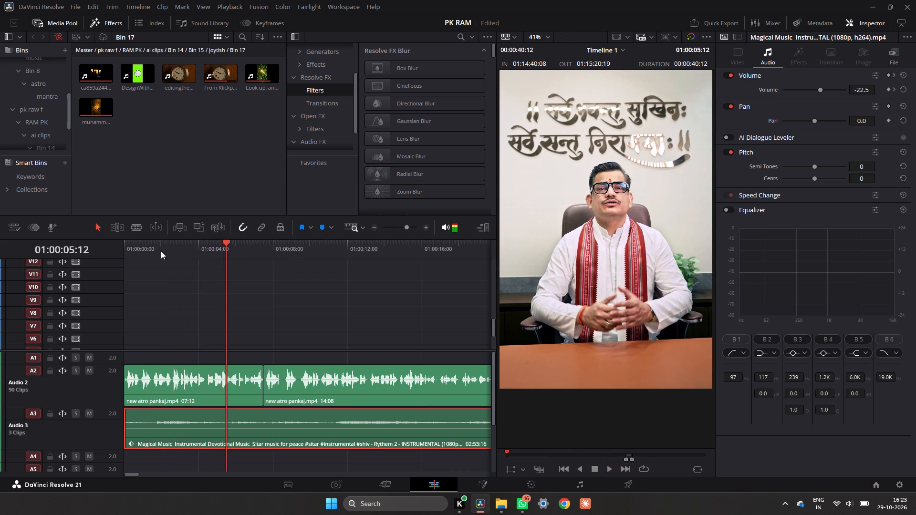
{"action": "left_click_drag", "start_coordinate": [177, 248], "coordinate": [118, 282]}
{"action": "scroll", "coordinate": [169, 290], "scroll_direction": "down", "scroll_amount": 3}
{"action": "scroll", "coordinate": [169, 290], "scroll_direction": "up", "scroll_amount": 1}
{"action": "scroll", "coordinate": [169, 290], "scroll_direction": "down", "scroll_amount": 2}
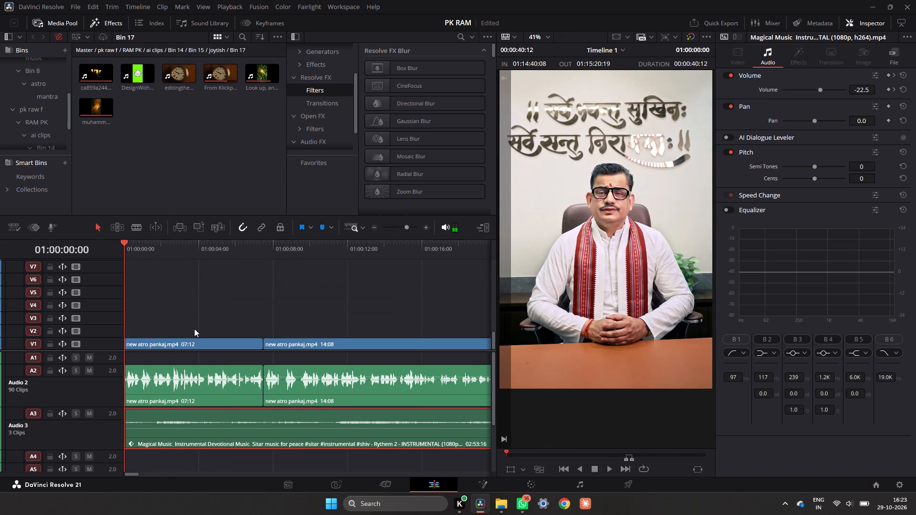
{"action": "key", "text": "space"}
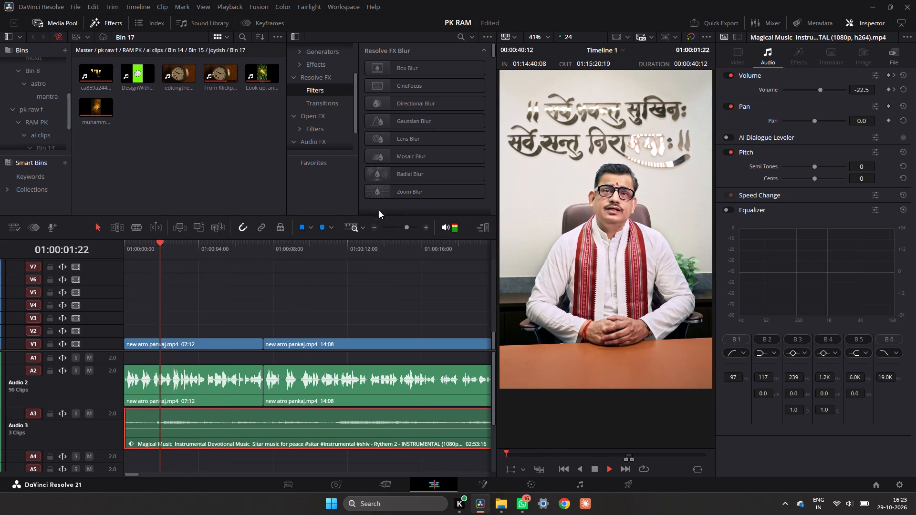
{"action": "key", "text": "space"}
{"action": "double_click", "coordinate": [373, 229]}
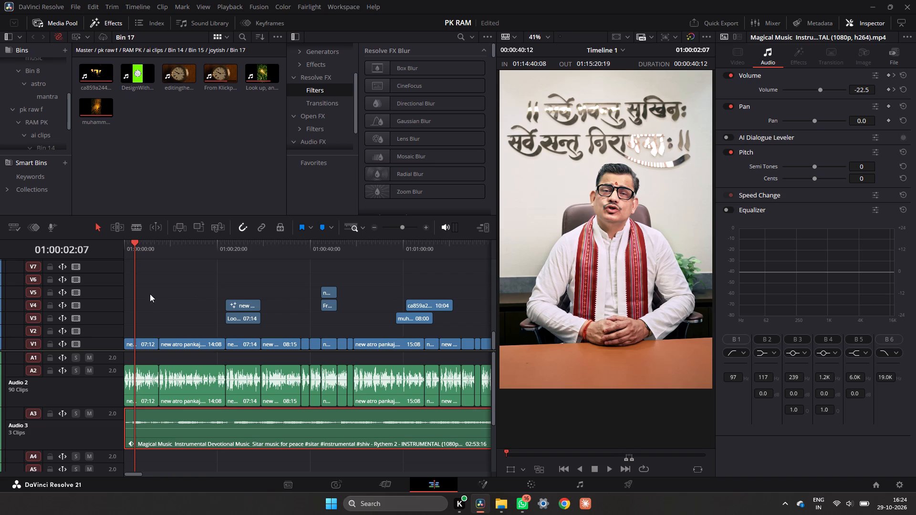
{"action": "left_click_drag", "start_coordinate": [131, 258], "coordinate": [119, 260]}
{"action": "key", "text": "space"}
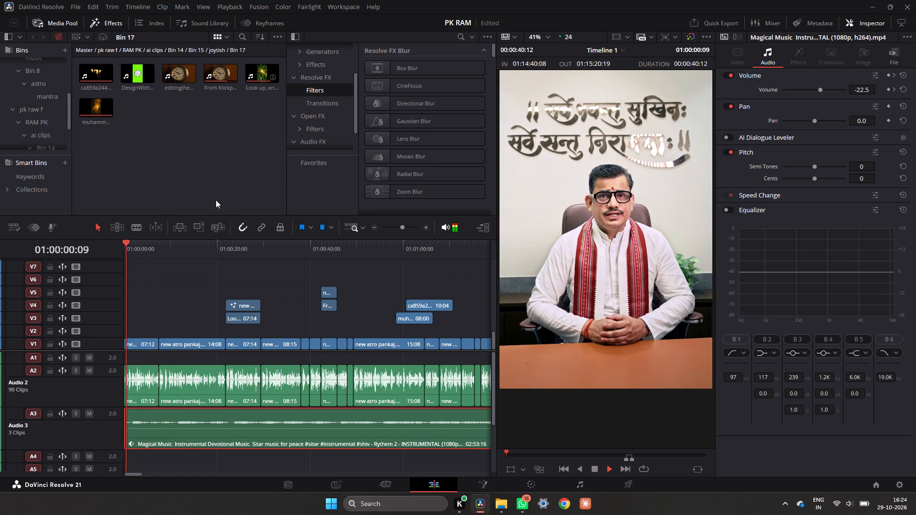
{"action": "key", "text": "space"}
{"action": "left_click_drag", "start_coordinate": [141, 249], "coordinate": [121, 254]}
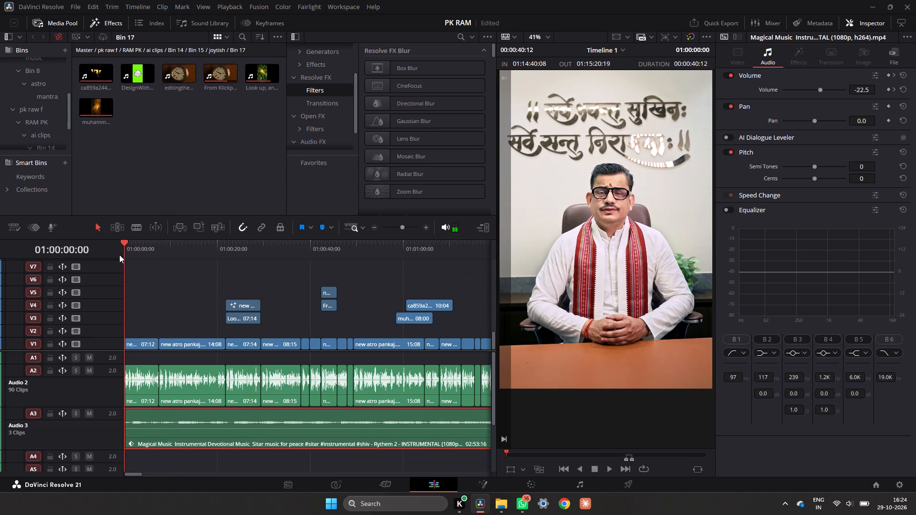
{"action": "scroll", "coordinate": [146, 278], "scroll_direction": "down", "scroll_amount": 1}
Play the split-screen section from 01:00:21:20 and switch its V3 leaves clip and V4 talking-head clip off and on to inspect the layering.
{"action": "left_click", "coordinate": [227, 240]}
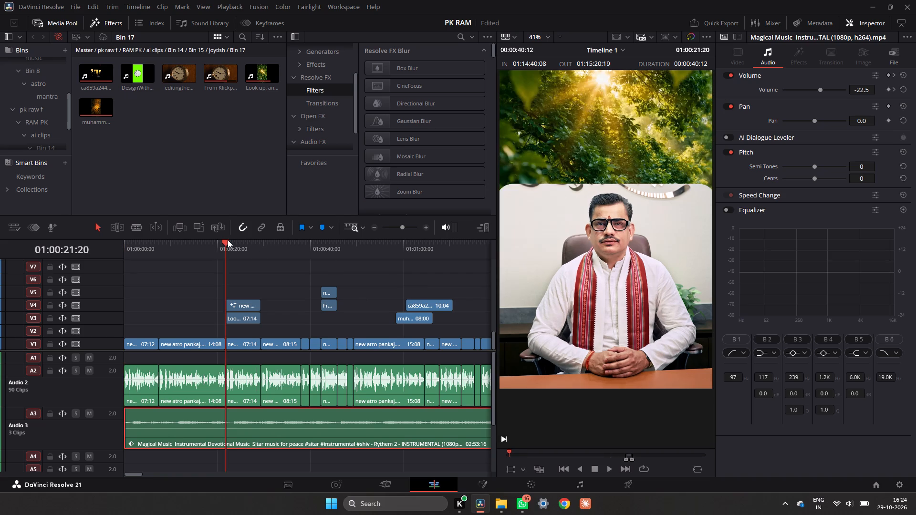
{"action": "key", "text": "space"}
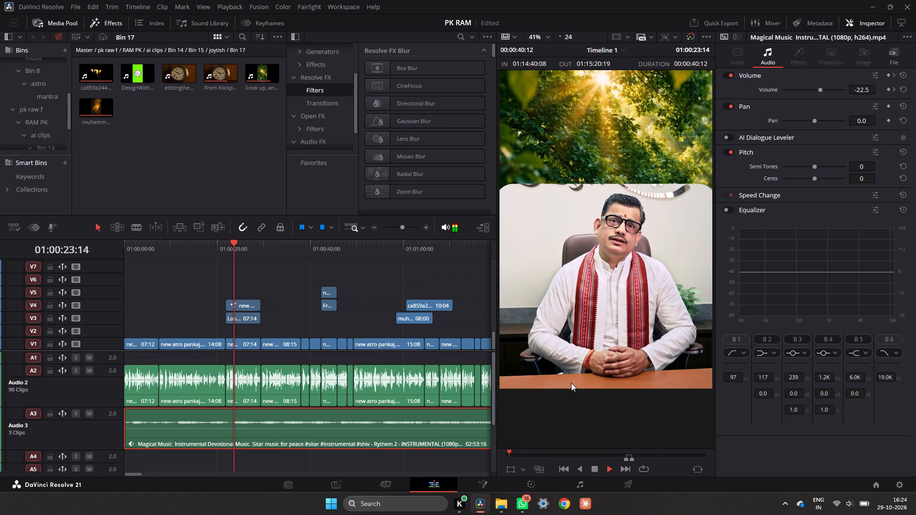
{"action": "key", "text": "space"}
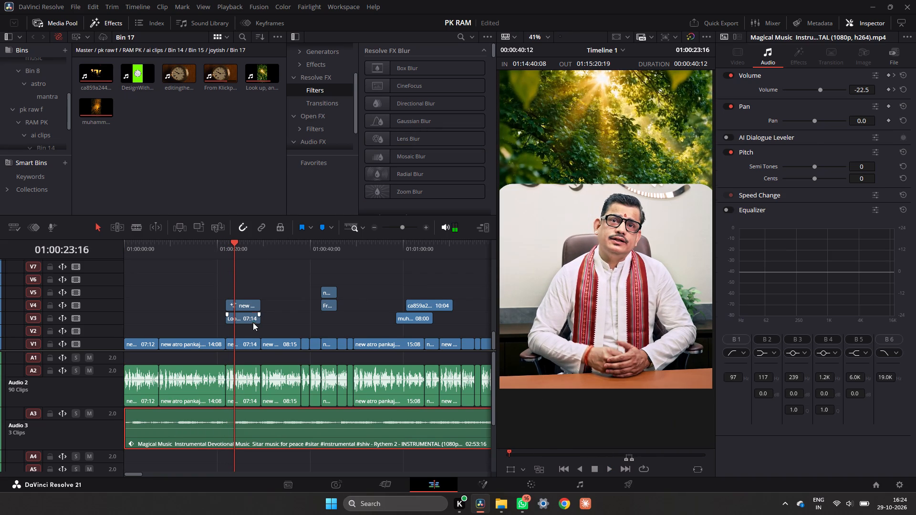
{"action": "left_click", "coordinate": [253, 323]}
{"action": "key", "text": "d"}
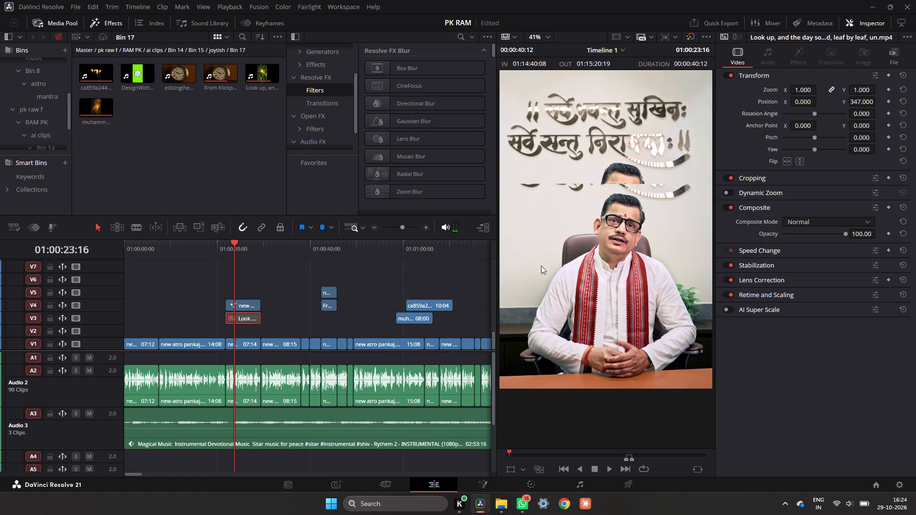
{"action": "key", "text": "d"}
{"action": "left_click", "coordinate": [253, 307]}
{"action": "type", "text": "dd"}
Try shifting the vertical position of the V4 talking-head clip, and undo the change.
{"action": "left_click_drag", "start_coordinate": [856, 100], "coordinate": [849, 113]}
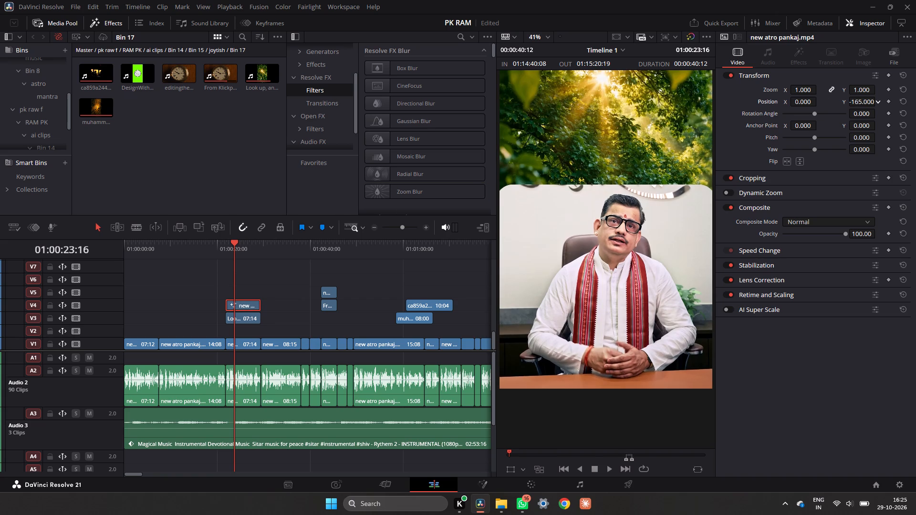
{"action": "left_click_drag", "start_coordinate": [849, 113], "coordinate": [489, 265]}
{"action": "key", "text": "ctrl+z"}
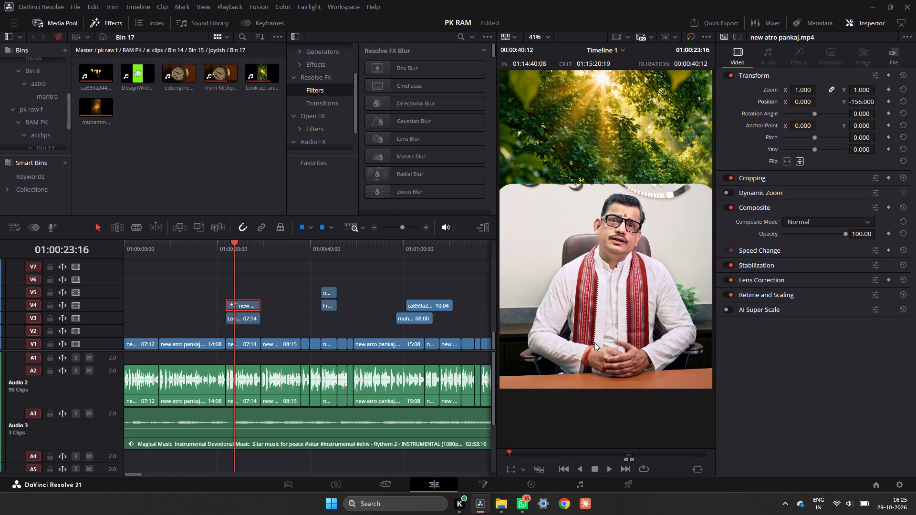
Replay the sunlit-leaves split-screen section with the whole frame fitted in view, and compare it with the single shot that follows.
{"action": "key", "text": "z"}
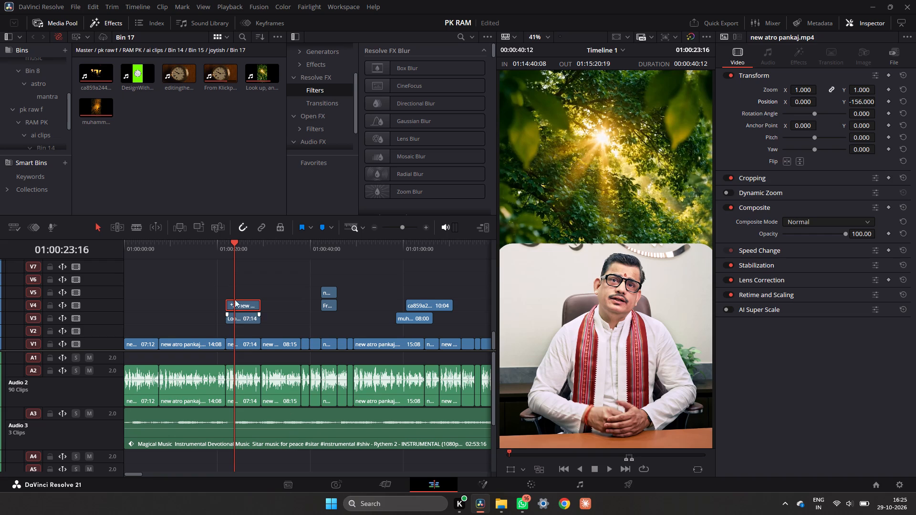
{"action": "left_click", "coordinate": [222, 257]}
{"action": "key", "text": "space"}
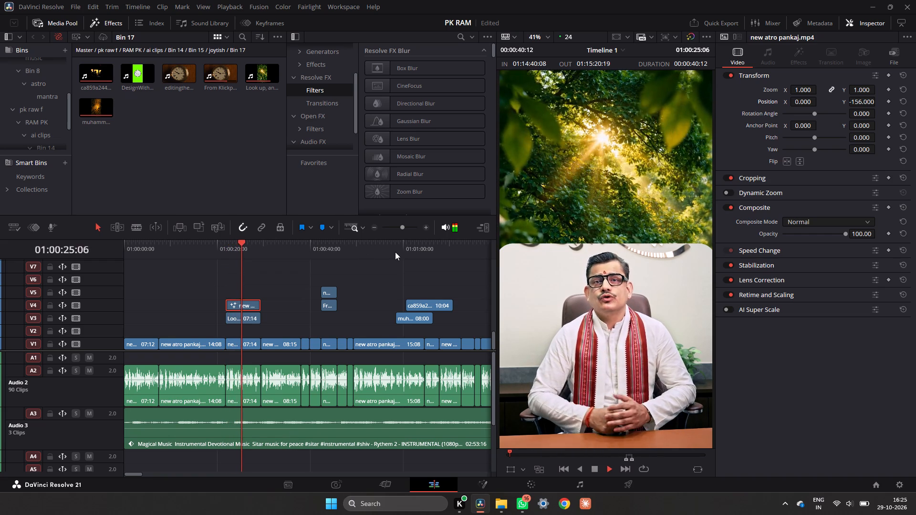
{"action": "key", "text": "space"}
{"action": "left_click", "coordinate": [231, 251]}
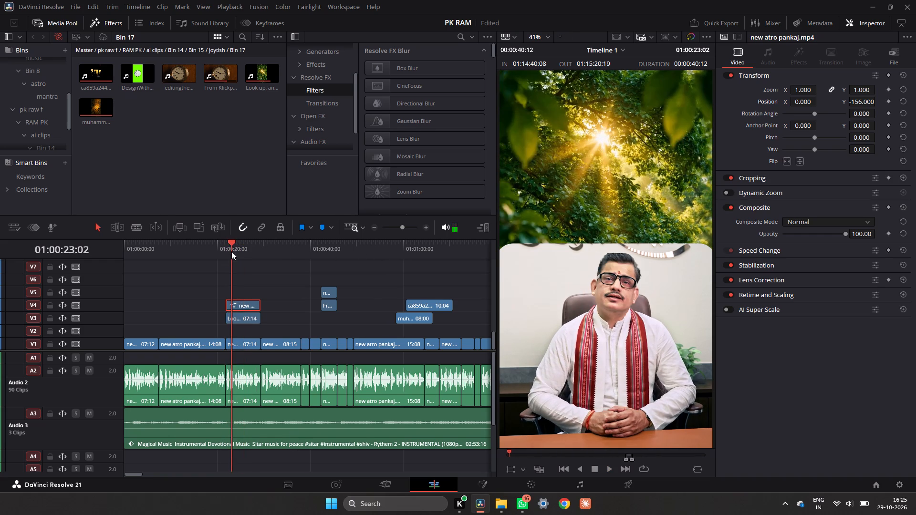
{"action": "key", "text": "space"}
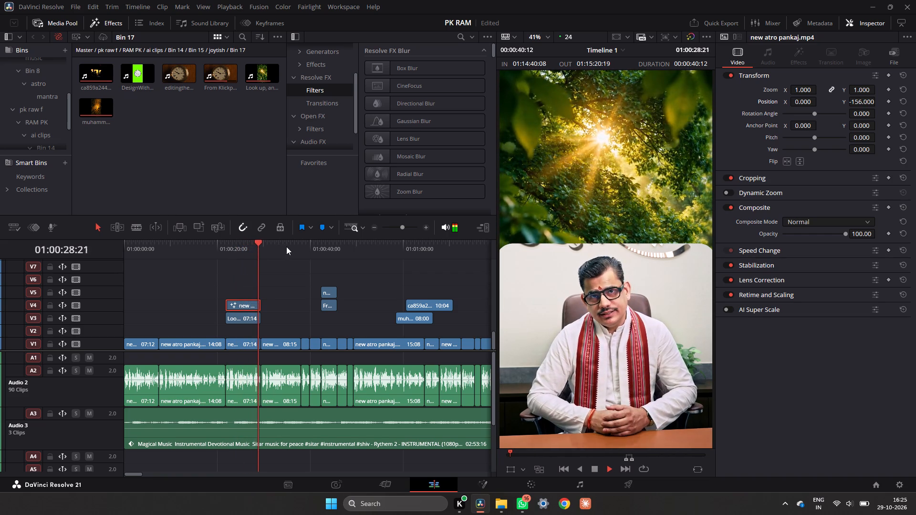
{"action": "key", "text": "space"}
{"action": "left_click", "coordinate": [312, 241]}
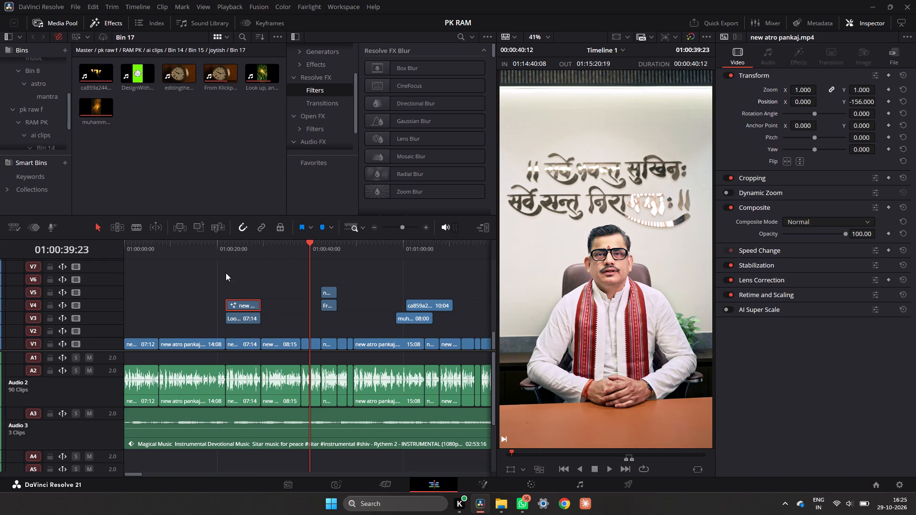
{"action": "left_click", "coordinate": [233, 257]}
{"action": "key", "text": "space"}
{"action": "key", "text": "space"}
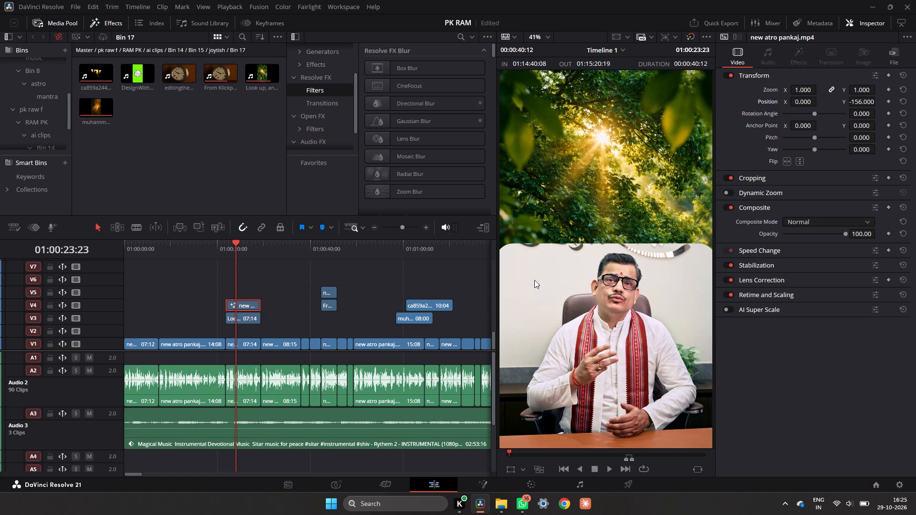
{"action": "left_click", "coordinate": [227, 246]}
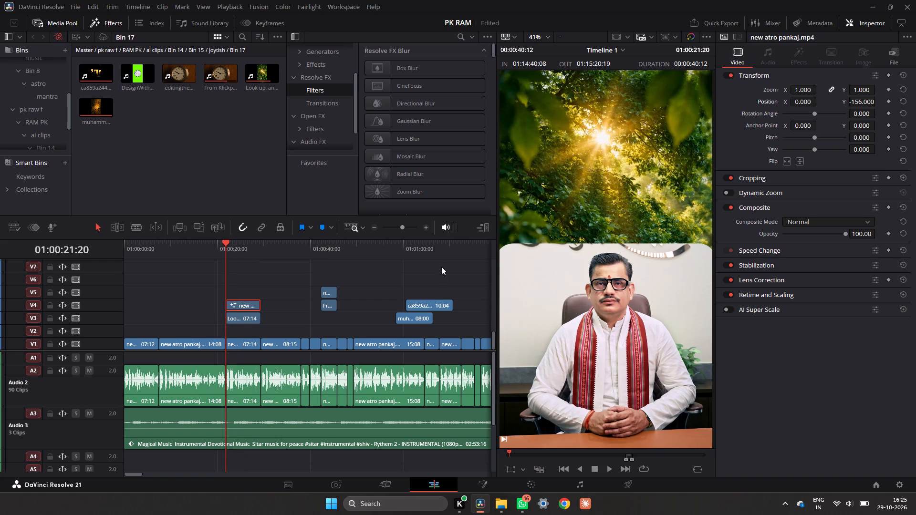
Scrub through the leaves, clock and crowd B-roll inserts between about 01:00:22 and 01:00:58 to compare their framing.
{"action": "left_click", "coordinate": [425, 224]}
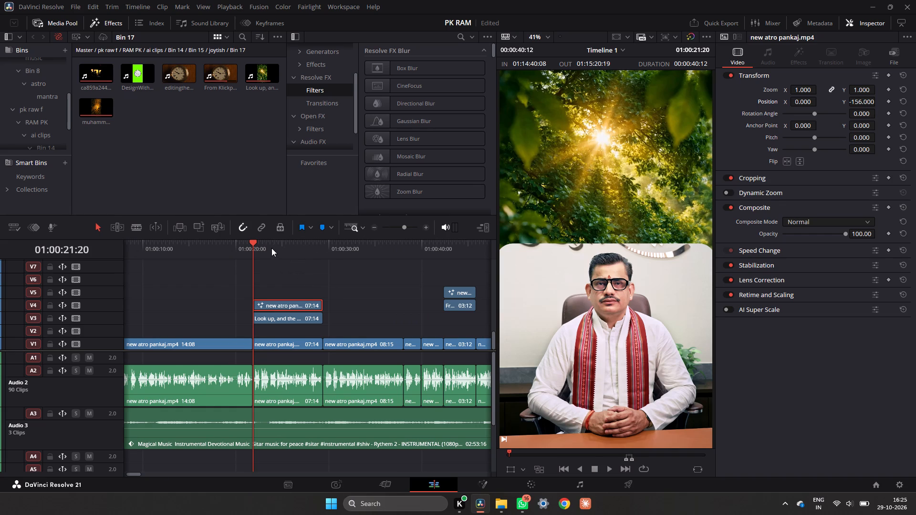
{"action": "left_click_drag", "start_coordinate": [266, 247], "coordinate": [368, 268]}
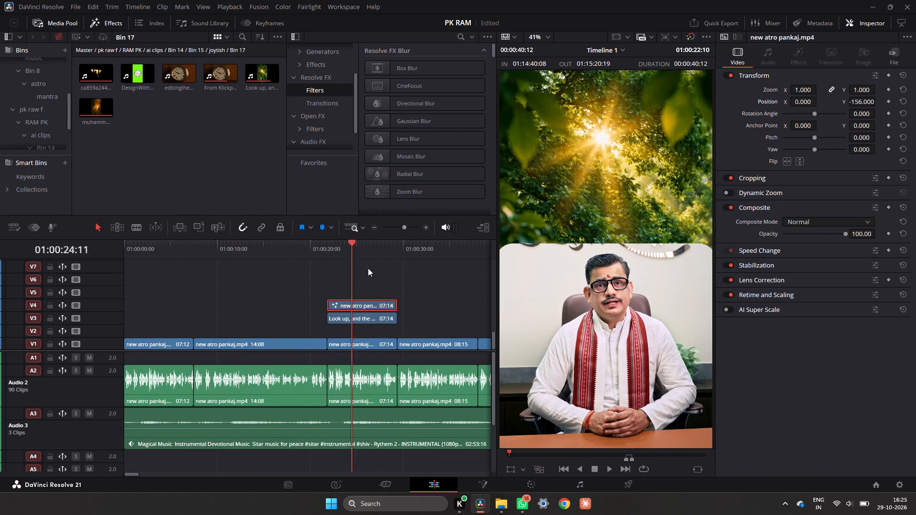
{"action": "left_click_drag", "start_coordinate": [368, 268], "coordinate": [365, 269]}
{"action": "left_click", "coordinate": [374, 227]}
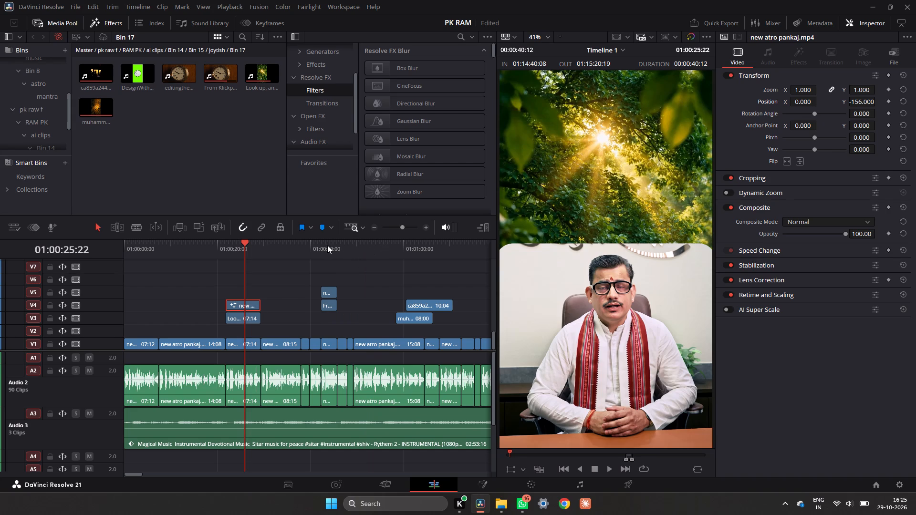
{"action": "left_click", "coordinate": [325, 245]}
{"action": "key", "text": "space"}
{"action": "key", "text": "space"}
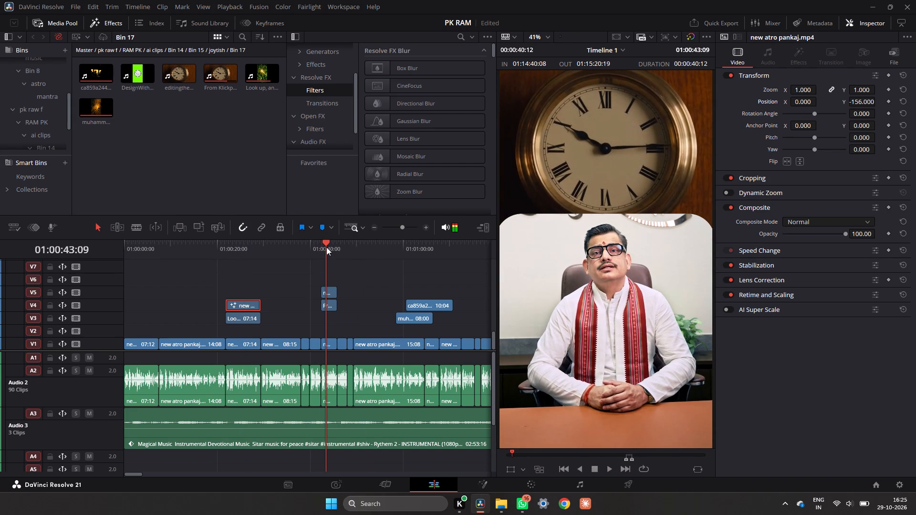
{"action": "left_click_drag", "start_coordinate": [349, 247], "coordinate": [397, 255]}
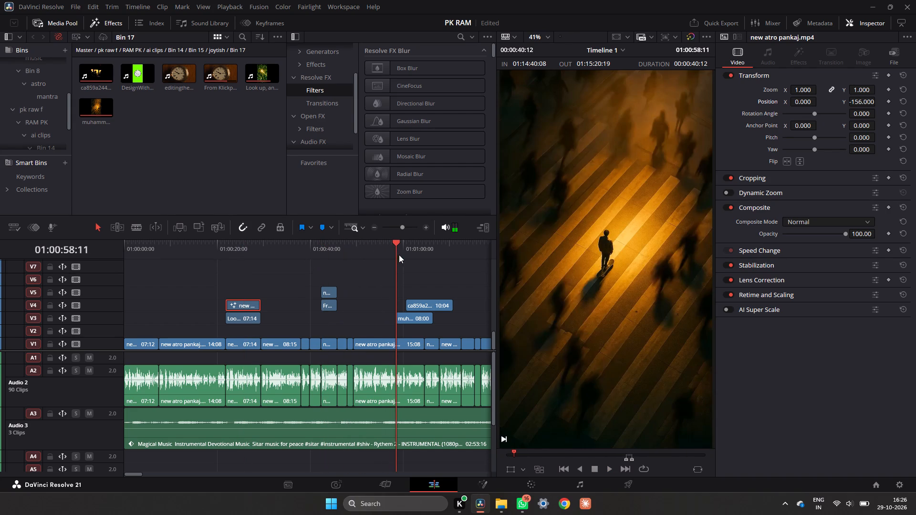
{"action": "left_click", "coordinate": [232, 254]}
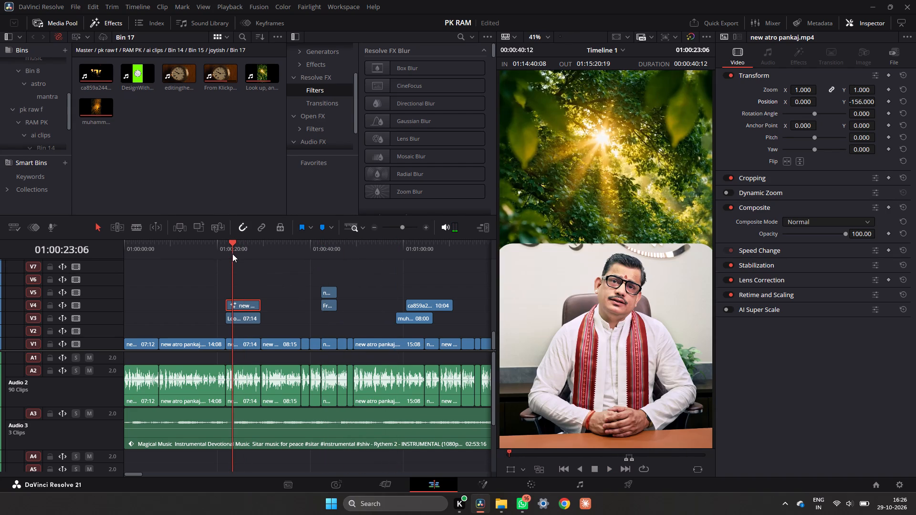
Play the crowd-crossing insert from about 01:00:58:11 into the bus-window shot, and compare its framing with the clock split screen.
{"action": "left_click", "coordinate": [405, 250]}
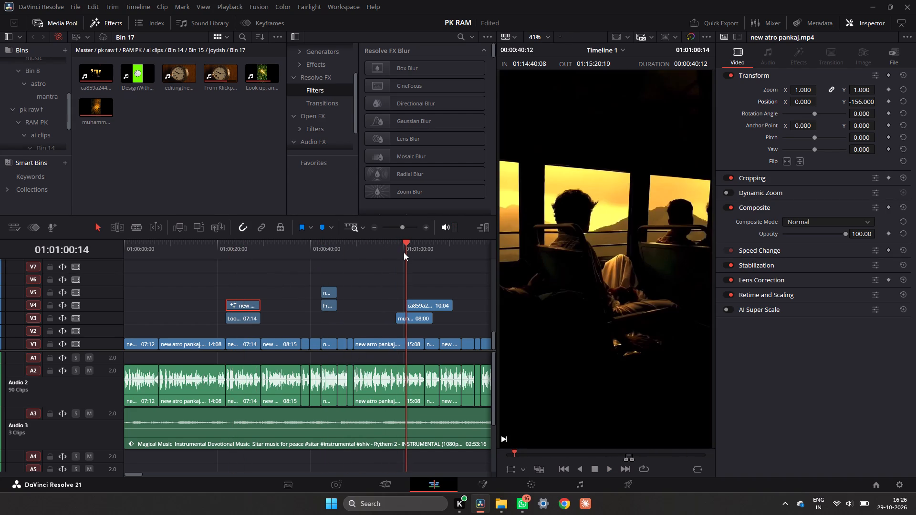
{"action": "scroll", "coordinate": [403, 258], "scroll_direction": "down", "scroll_amount": 2, "text": "ctrl"}
{"action": "left_click", "coordinate": [280, 252]}
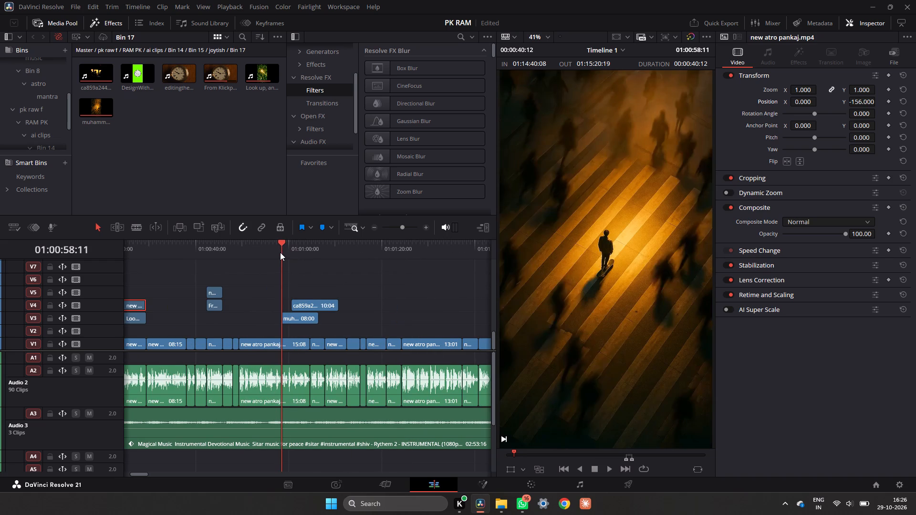
{"action": "key", "text": "space"}
{"action": "key", "text": "space"}
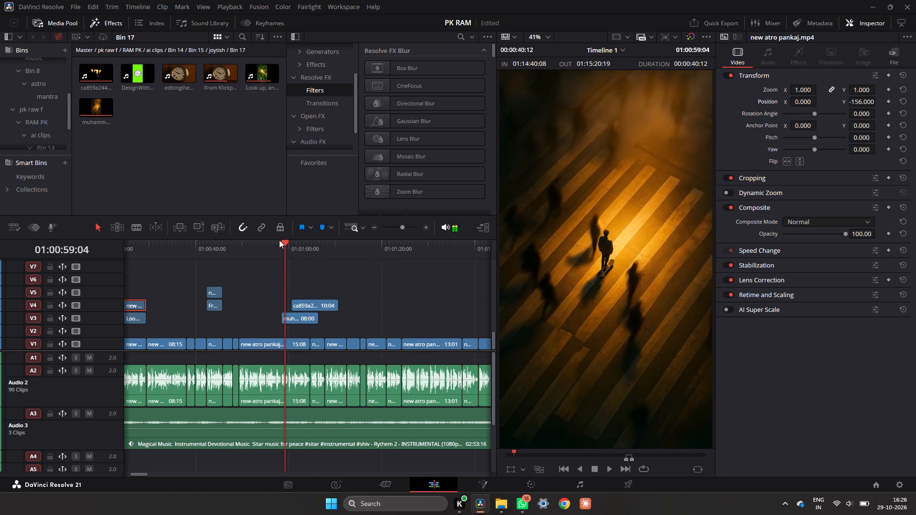
{"action": "left_click", "coordinate": [280, 244]}
{"action": "key", "text": "space"}
{"action": "key", "text": "space"}
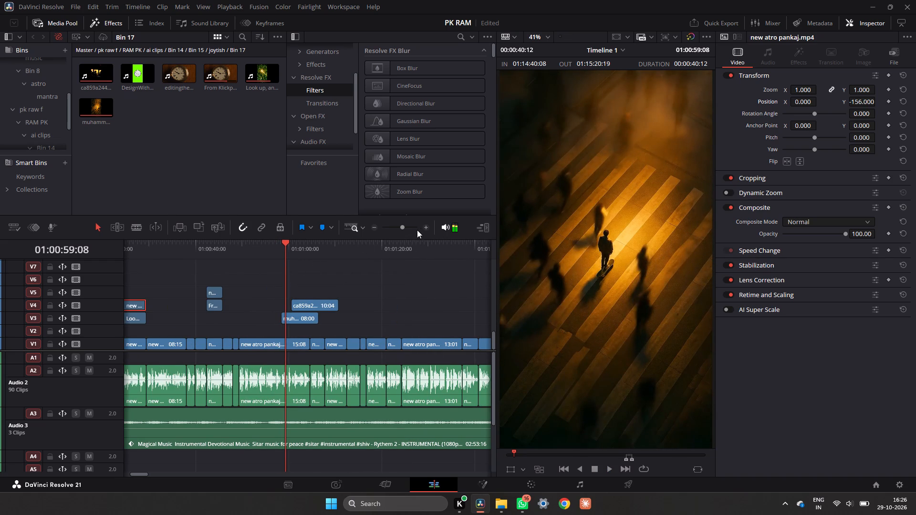
{"action": "left_click", "coordinate": [423, 227]}
{"action": "left_click", "coordinate": [287, 247]}
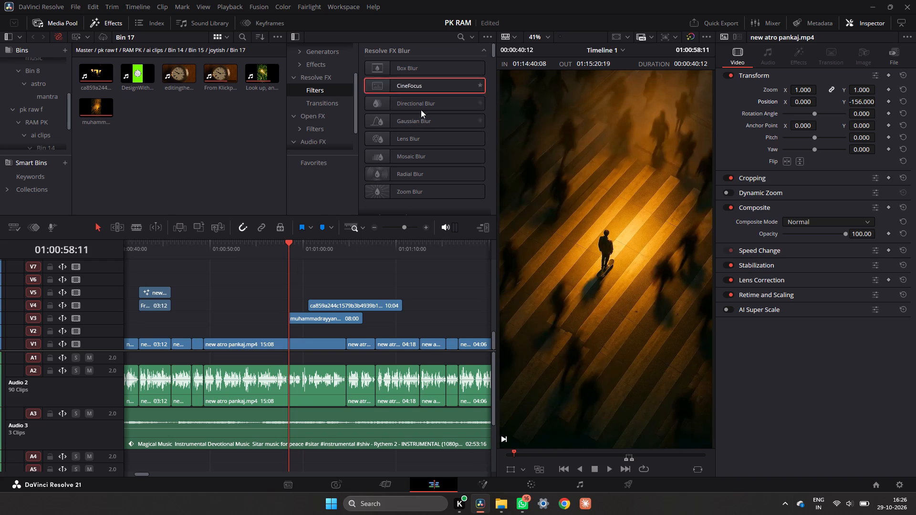
{"action": "left_click", "coordinate": [376, 226]}
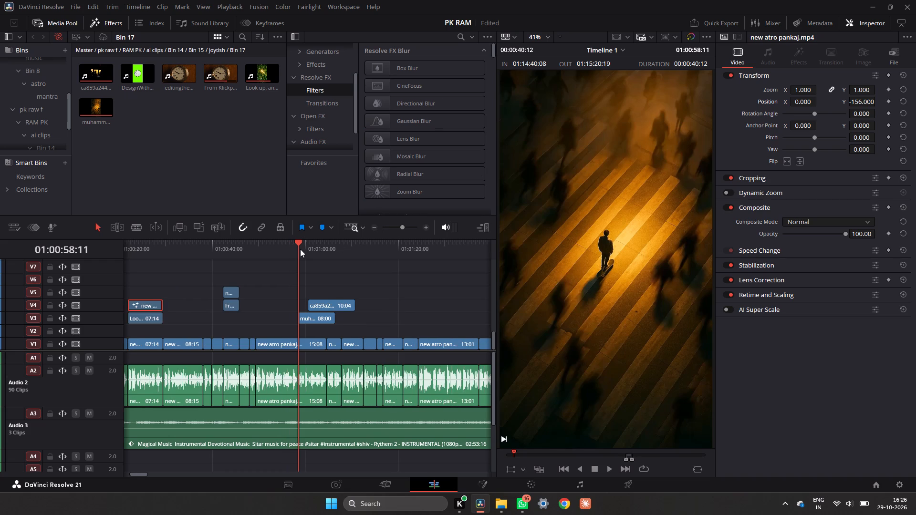
{"action": "left_click", "coordinate": [283, 248]}
{"action": "left_click", "coordinate": [300, 247]}
{"action": "left_click", "coordinate": [223, 248]}
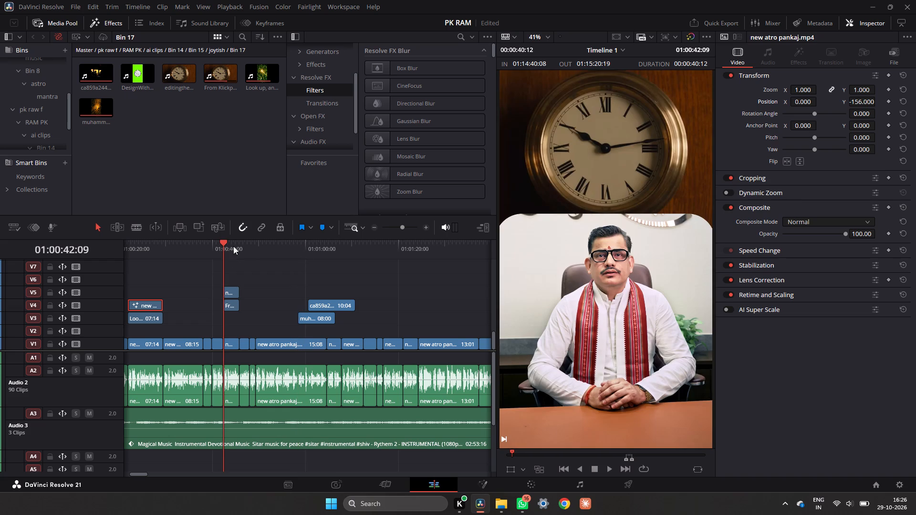
{"action": "left_click", "coordinate": [301, 246]}
{"action": "key", "text": "space"}
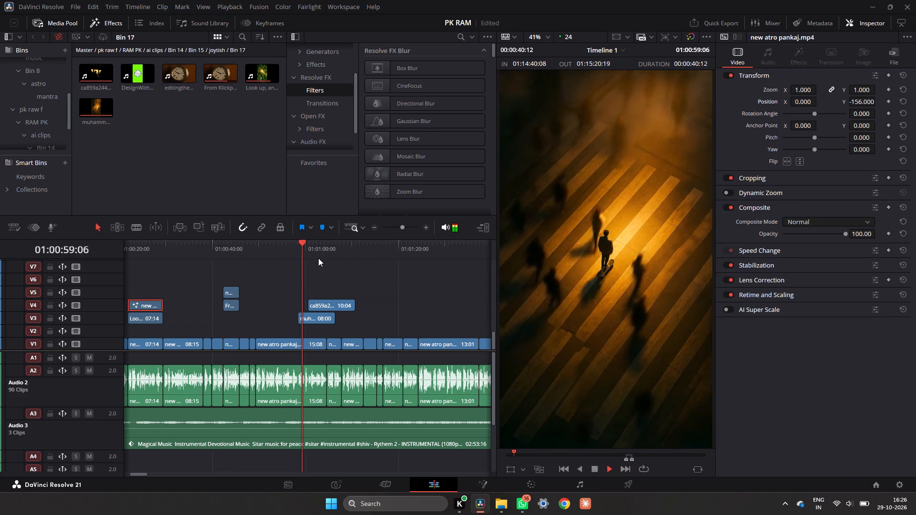
{"action": "left_click", "coordinate": [303, 252]}
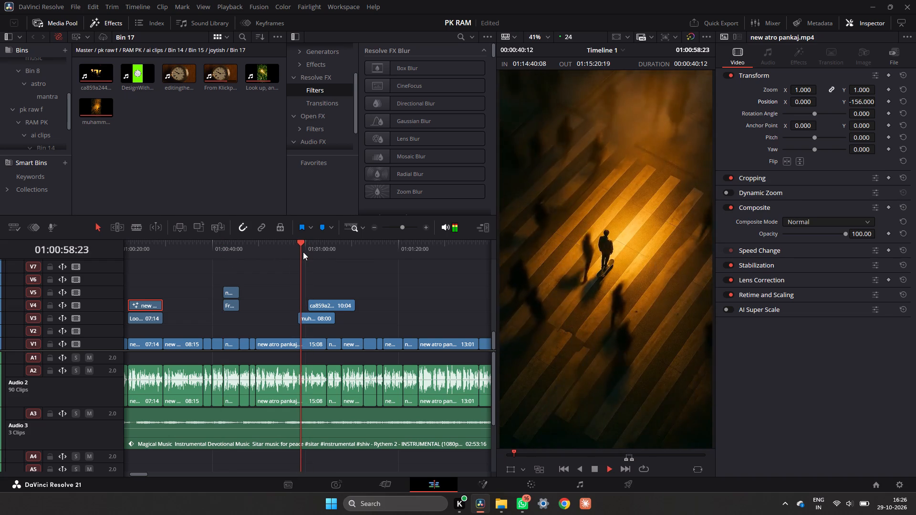
{"action": "key", "text": "space"}
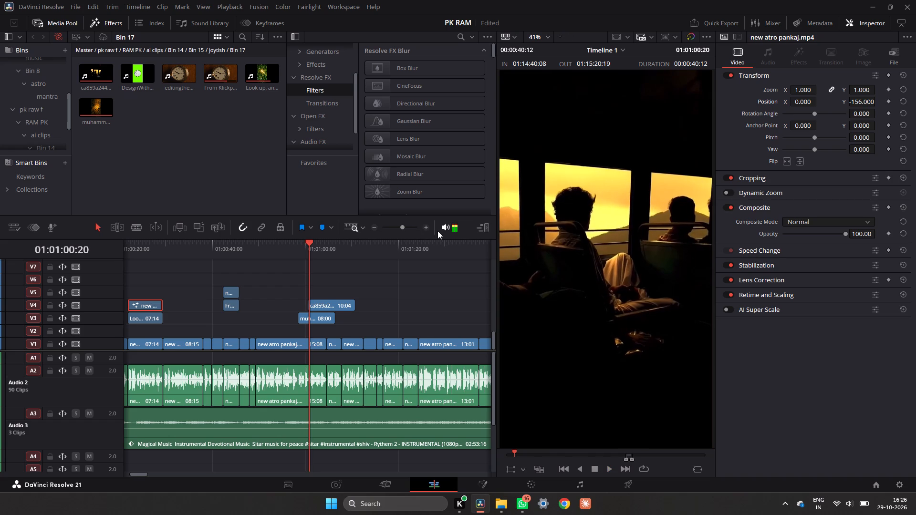
Replay the change from the talking head to the crowd-crossing clip and on to the bus-window clip, from about 01:00:58 to 01:01:03.
{"action": "double_click", "coordinate": [426, 227]}
{"action": "left_click", "coordinate": [269, 260]}
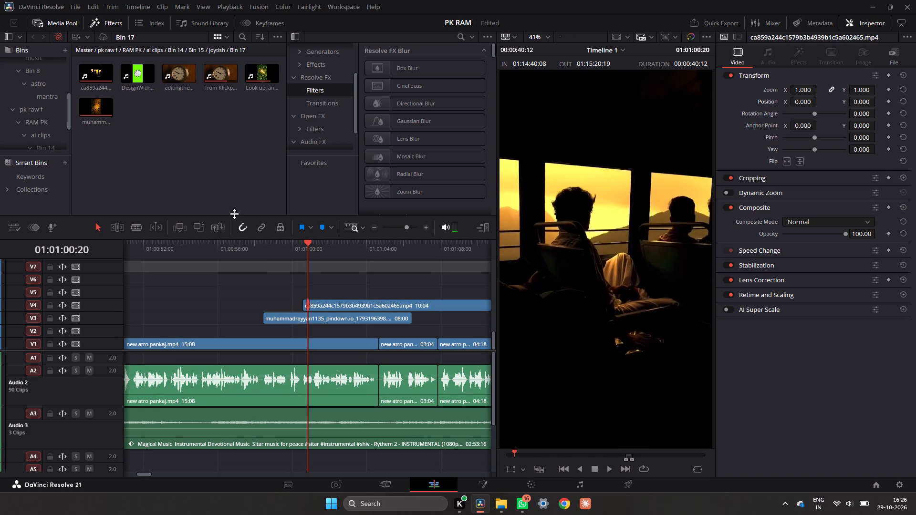
{"action": "key", "text": "space"}
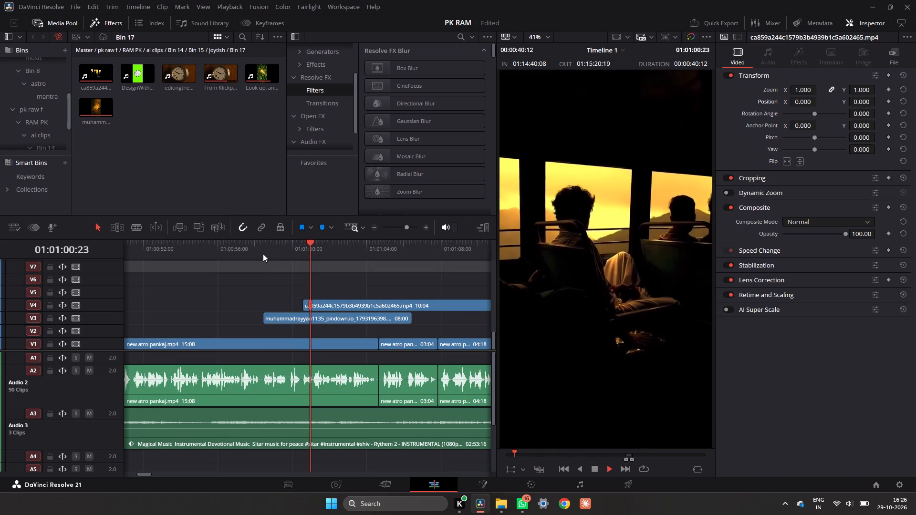
{"action": "left_click", "coordinate": [262, 251]}
{"action": "key", "text": "space"}
{"action": "left_click", "coordinate": [262, 251]}
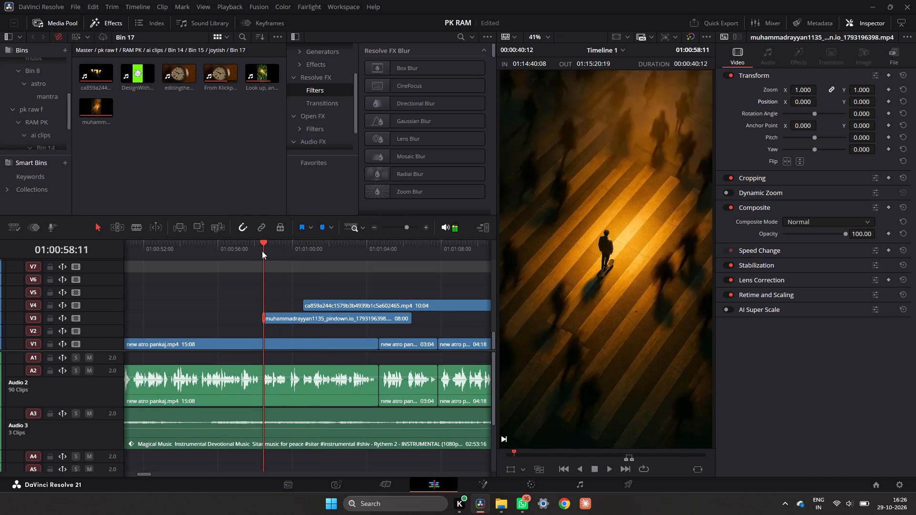
{"action": "key", "text": "space"}
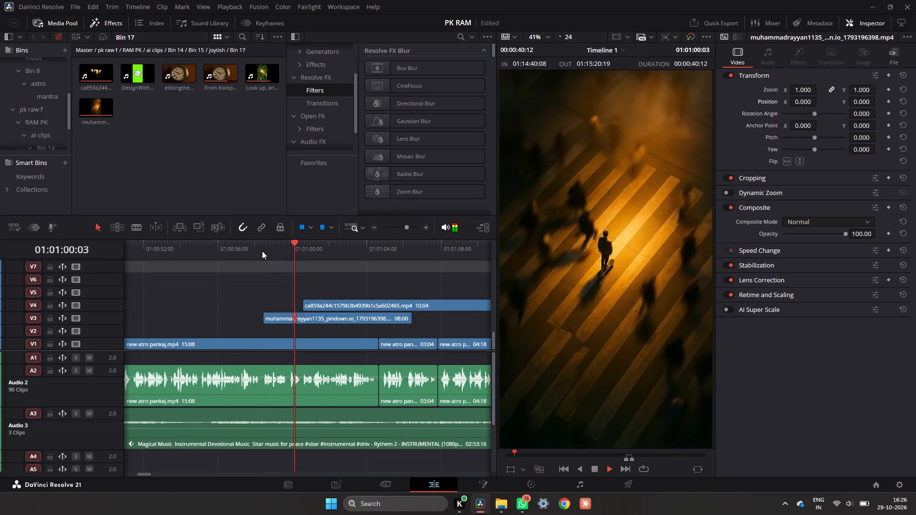
{"action": "key", "text": "space"}
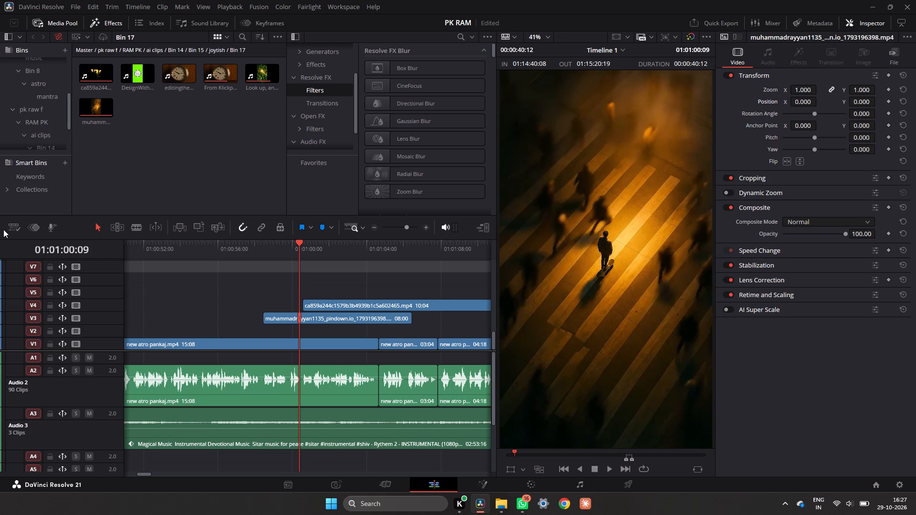
{"action": "left_click", "coordinate": [258, 247]}
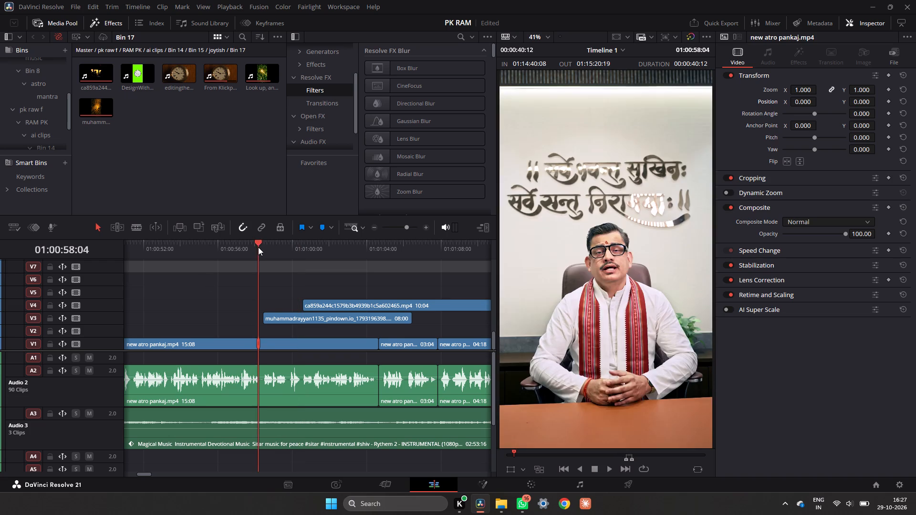
{"action": "key", "text": "space"}
{"action": "key", "text": "space"}
{"action": "left_click", "coordinate": [263, 247]}
{"action": "key", "text": "space"}
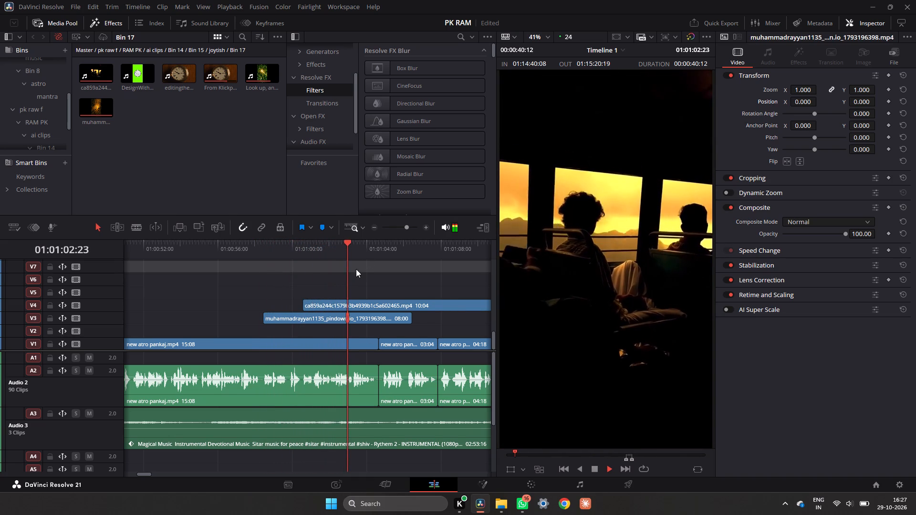
{"action": "key", "text": "space"}
Play the opening talking-head section from 01:00:00:00 past the first V1 cut, and stop at 01:00:08:00.
{"action": "triple_click", "coordinate": [377, 227]}
{"action": "triple_click", "coordinate": [373, 226]}
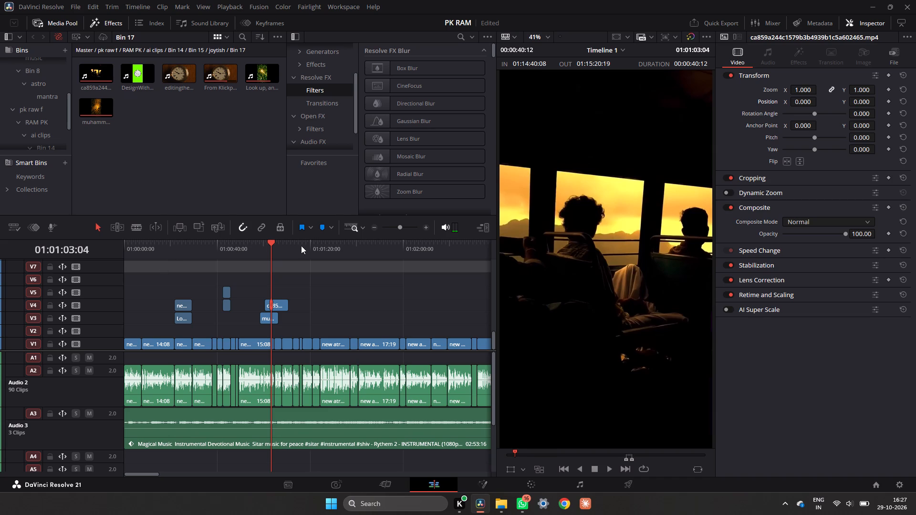
{"action": "left_click_drag", "start_coordinate": [274, 247], "coordinate": [106, 283]}
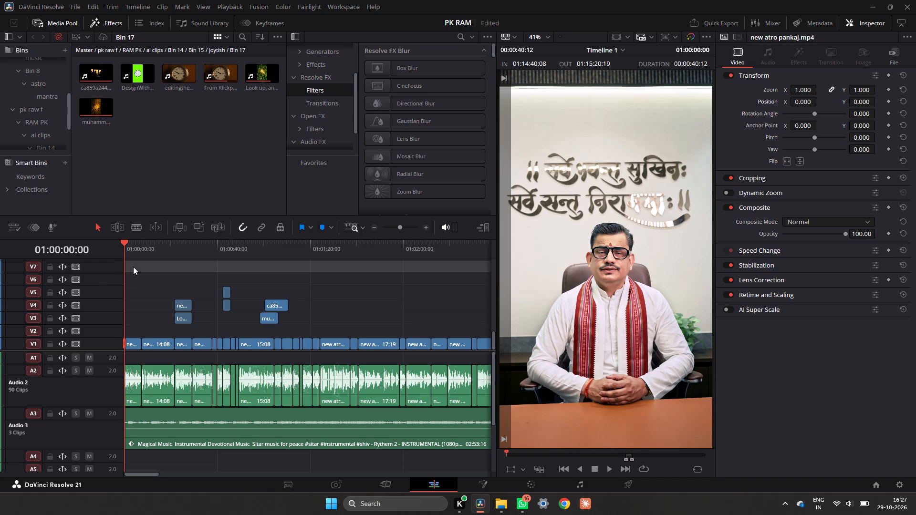
{"action": "key", "text": "space"}
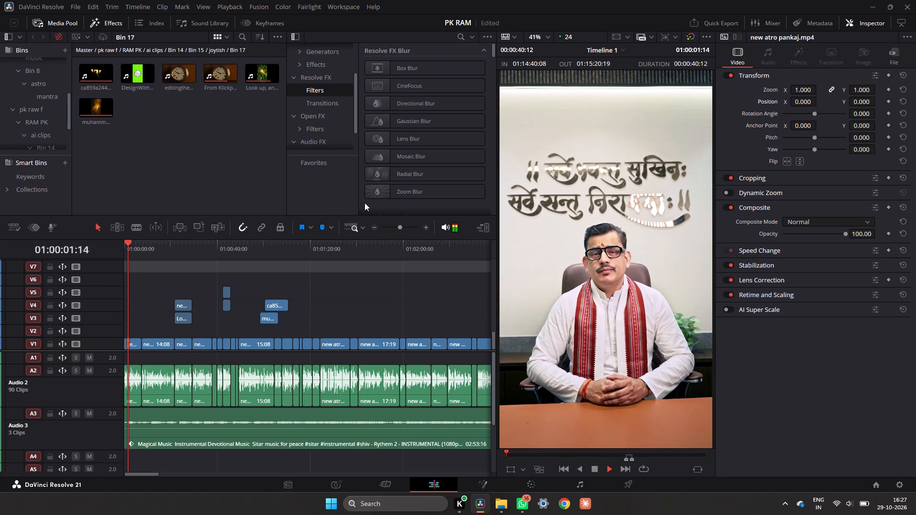
{"action": "left_click", "coordinate": [423, 227]}
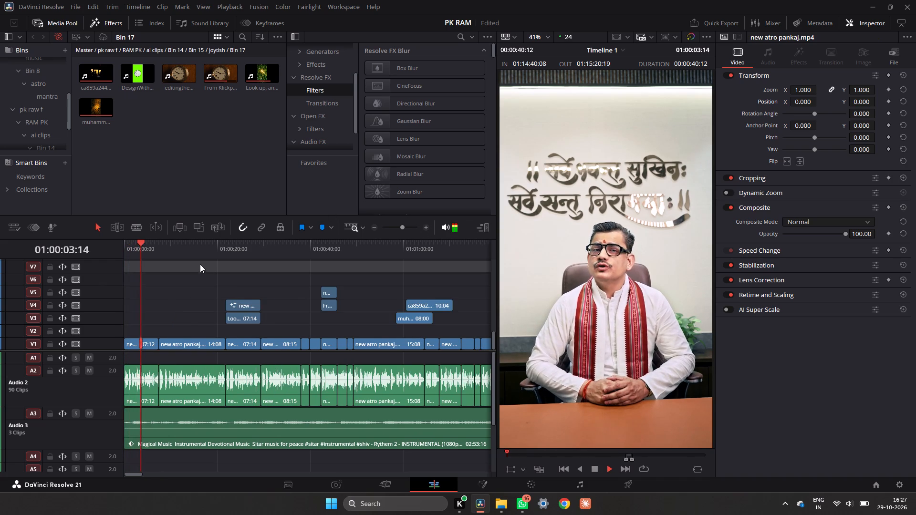
{"action": "left_click_drag", "start_coordinate": [147, 251], "coordinate": [106, 261]}
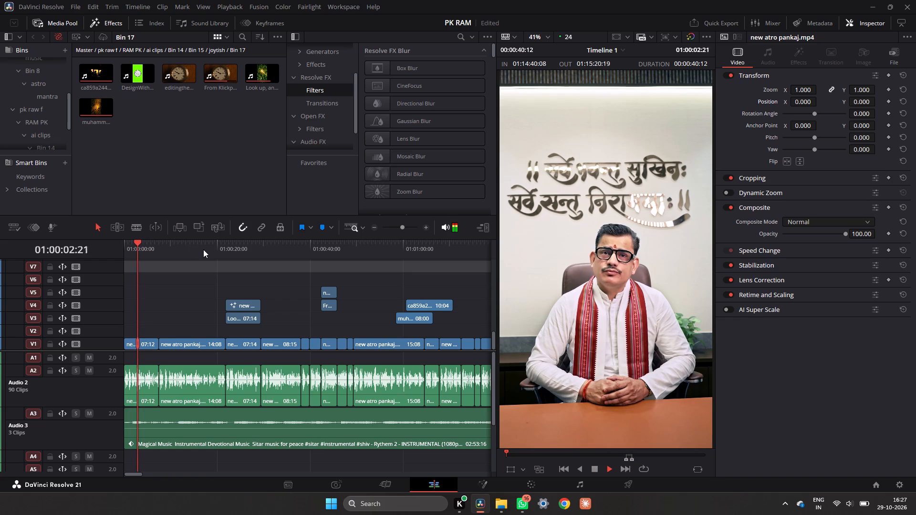
{"action": "key", "text": "space"}
{"action": "left_click_drag", "start_coordinate": [135, 254], "coordinate": [106, 263]}
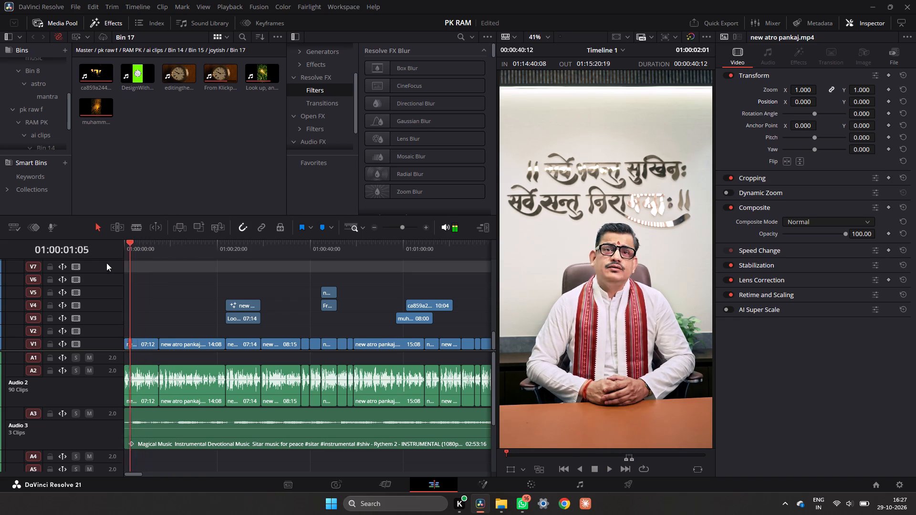
{"action": "left_click_drag", "start_coordinate": [106, 263], "coordinate": [100, 265]}
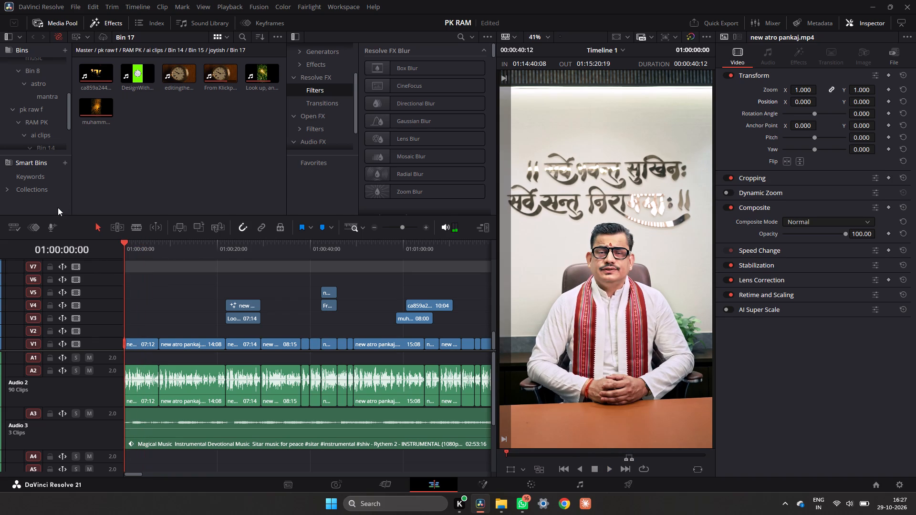
{"action": "double_click", "coordinate": [424, 229]}
{"action": "key", "text": "space"}
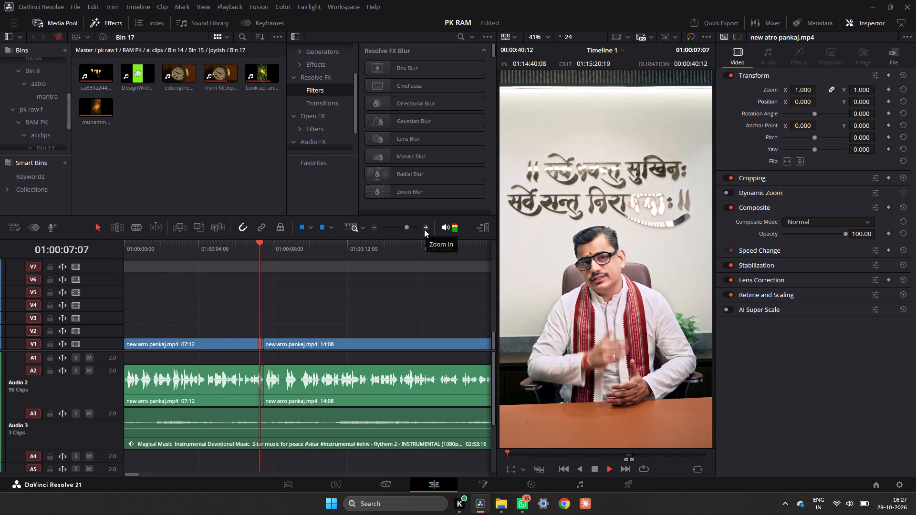
{"action": "key", "text": "space"}
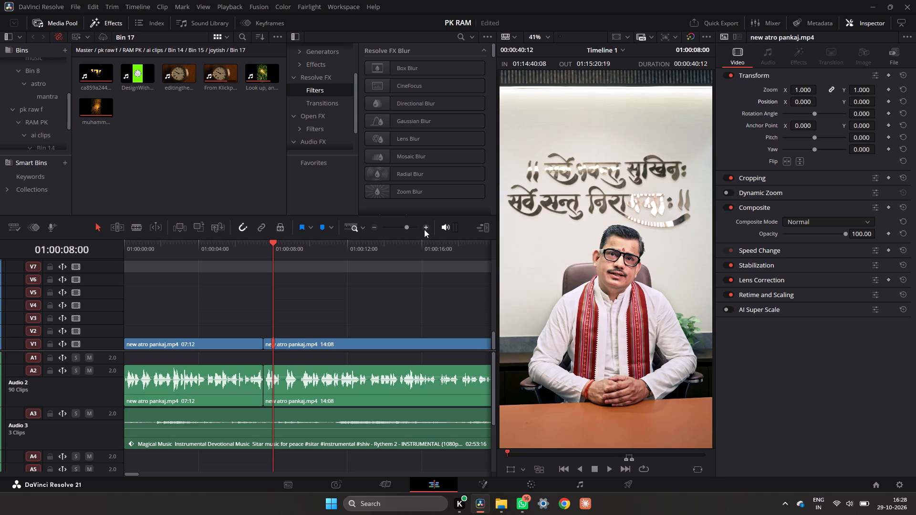
Look through the Toolbox effects, examining the Fusion Effects and Krokodove groups.
{"action": "scroll", "coordinate": [306, 116], "scroll_direction": "up", "scroll_amount": 1}
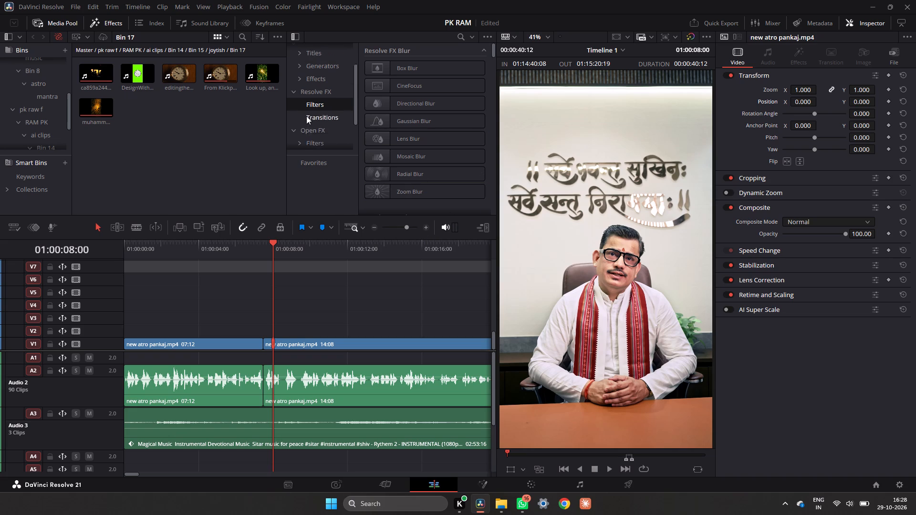
{"action": "scroll", "coordinate": [306, 116], "scroll_direction": "up", "scroll_amount": 2}
{"action": "left_click", "coordinate": [329, 103]}
{"action": "scroll", "coordinate": [463, 151], "scroll_direction": "down", "scroll_amount": 10}
{"action": "scroll", "coordinate": [462, 159], "scroll_direction": "up", "scroll_amount": 1}
{"action": "scroll", "coordinate": [462, 159], "scroll_direction": "down", "scroll_amount": 2}
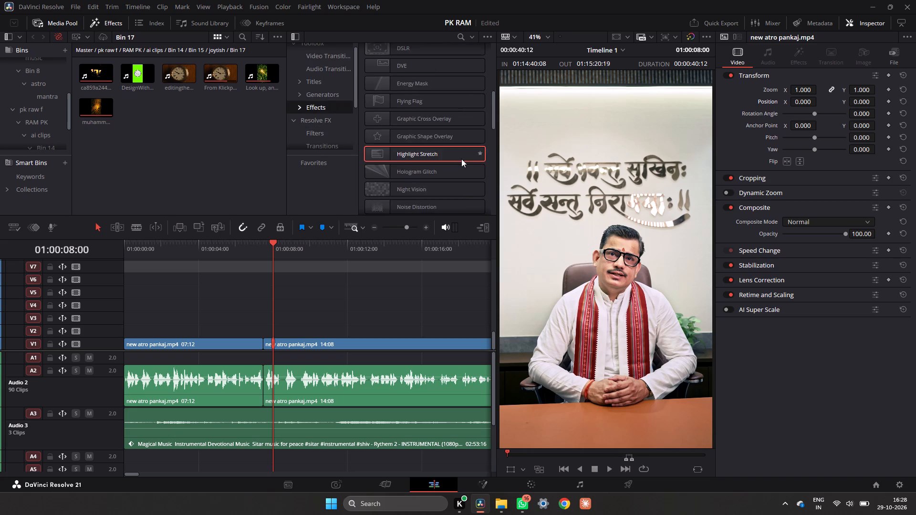
{"action": "scroll", "coordinate": [460, 157], "scroll_direction": "up", "scroll_amount": 1}
{"action": "scroll", "coordinate": [459, 157], "scroll_direction": "down", "scroll_amount": 3}
{"action": "scroll", "coordinate": [459, 157], "scroll_direction": "up", "scroll_amount": 3}
{"action": "scroll", "coordinate": [459, 157], "scroll_direction": "down", "scroll_amount": 15}
{"action": "scroll", "coordinate": [459, 157], "scroll_direction": "up", "scroll_amount": 1}
{"action": "scroll", "coordinate": [459, 157], "scroll_direction": "down", "scroll_amount": 4}
{"action": "scroll", "coordinate": [459, 157], "scroll_direction": "up", "scroll_amount": 1}
{"action": "scroll", "coordinate": [459, 157], "scroll_direction": "down", "scroll_amount": 8}
{"action": "scroll", "coordinate": [459, 157], "scroll_direction": "up", "scroll_amount": 1}
{"action": "scroll", "coordinate": [476, 166], "scroll_direction": "down", "scroll_amount": 2}
{"action": "scroll", "coordinate": [476, 166], "scroll_direction": "up", "scroll_amount": 6}
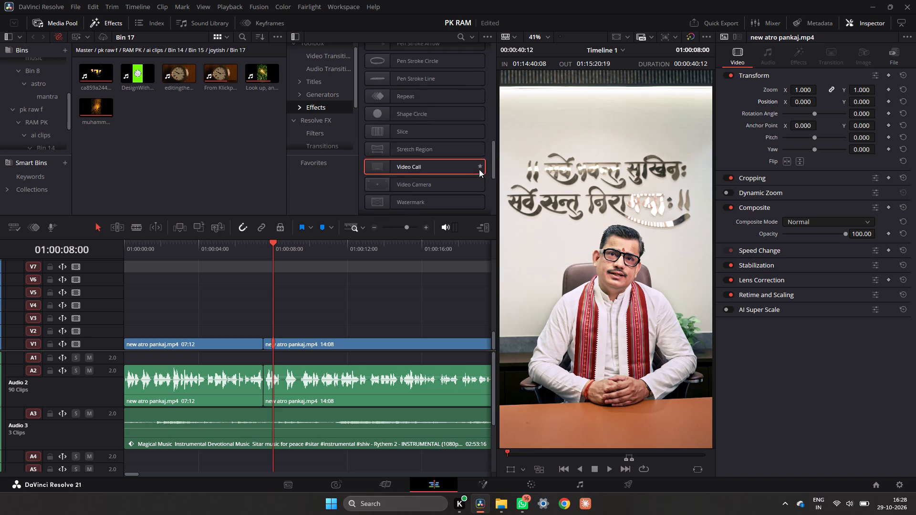
{"action": "scroll", "coordinate": [479, 170], "scroll_direction": "down", "scroll_amount": 4}
{"action": "scroll", "coordinate": [479, 171], "scroll_direction": "up", "scroll_amount": 6}
{"action": "scroll", "coordinate": [479, 172], "scroll_direction": "down", "scroll_amount": 11}
{"action": "scroll", "coordinate": [486, 179], "scroll_direction": "up", "scroll_amount": 1}
{"action": "scroll", "coordinate": [486, 179], "scroll_direction": "down", "scroll_amount": 6}
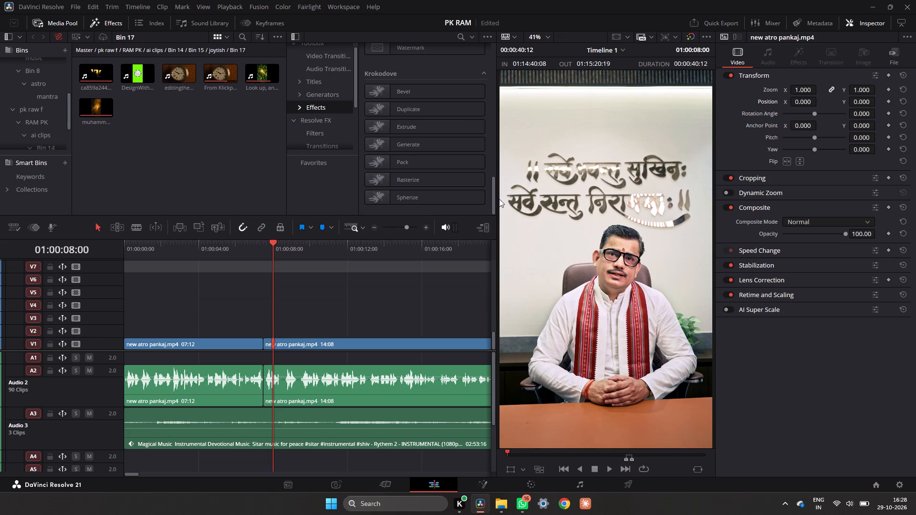
{"action": "scroll", "coordinate": [499, 199], "scroll_direction": "down", "scroll_amount": 2}
{"action": "scroll", "coordinate": [486, 179], "scroll_direction": "up", "scroll_amount": 7}
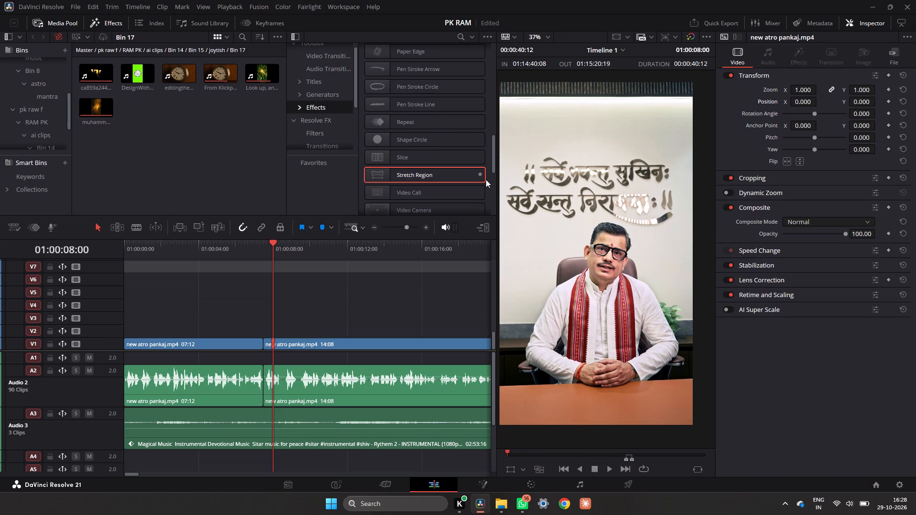
{"action": "scroll", "coordinate": [486, 179], "scroll_direction": "down", "scroll_amount": 9}
{"action": "scroll", "coordinate": [486, 179], "scroll_direction": "up", "scroll_amount": 1}
{"action": "scroll", "coordinate": [486, 179], "scroll_direction": "down", "scroll_amount": 10}
{"action": "scroll", "coordinate": [486, 179], "scroll_direction": "up", "scroll_amount": 3}
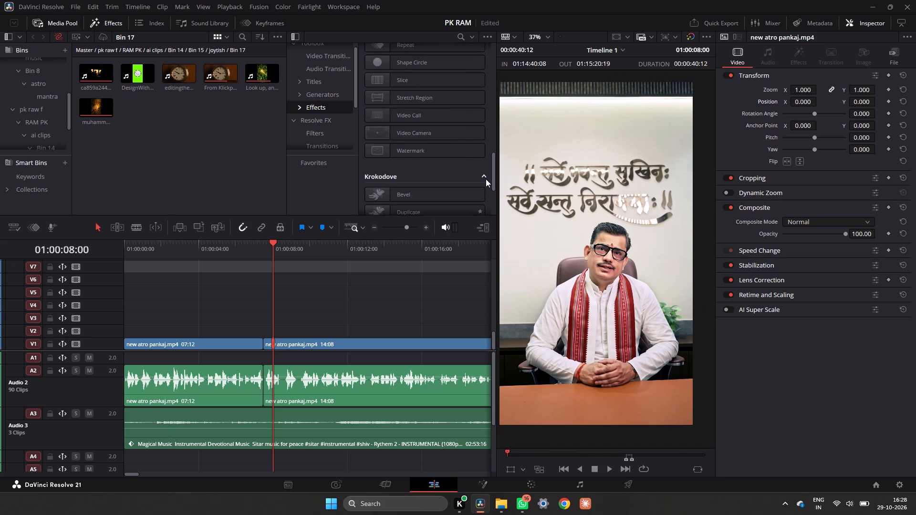
{"action": "scroll", "coordinate": [486, 179], "scroll_direction": "up", "scroll_amount": 10}
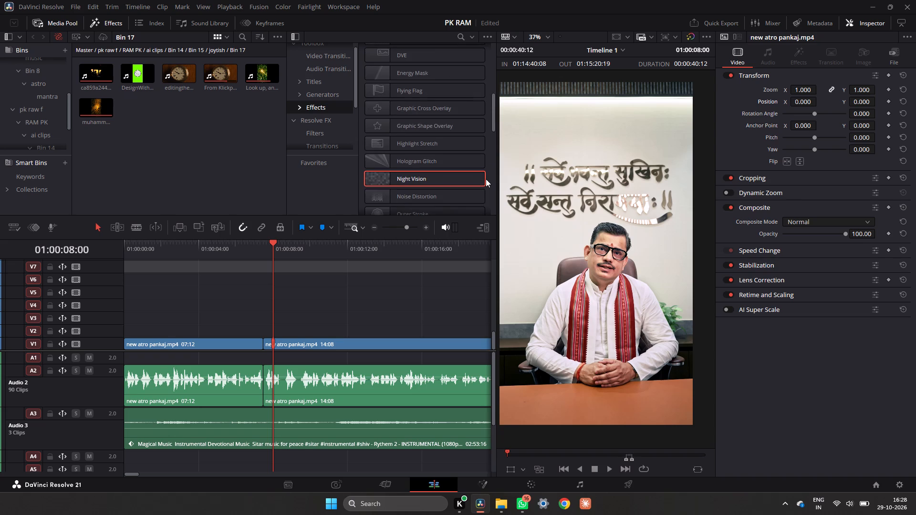
{"action": "scroll", "coordinate": [486, 179], "scroll_direction": "up", "scroll_amount": 11}
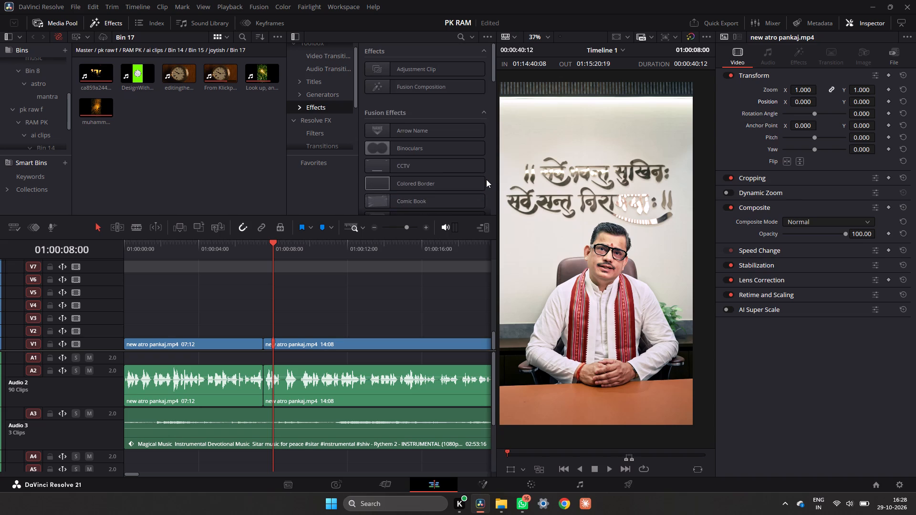
{"action": "scroll", "coordinate": [486, 179], "scroll_direction": "up", "scroll_amount": 4}
Look through the Resolve FX filters, from the Blur group through Generate, Key and Sharpen to the stylizing filters.
{"action": "left_click", "coordinate": [333, 139]}
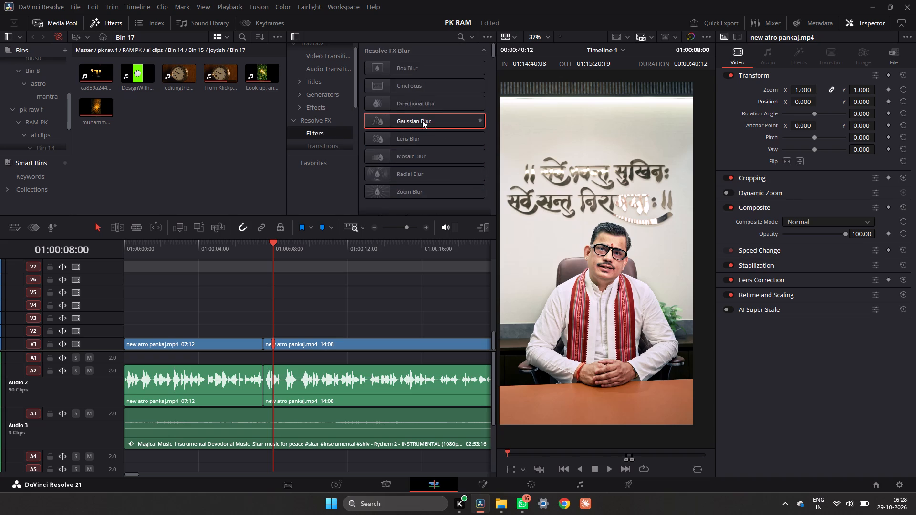
{"action": "scroll", "coordinate": [431, 126], "scroll_direction": "down", "scroll_amount": 10}
{"action": "scroll", "coordinate": [443, 136], "scroll_direction": "up", "scroll_amount": 1}
{"action": "scroll", "coordinate": [443, 136], "scroll_direction": "down", "scroll_amount": 5}
{"action": "scroll", "coordinate": [443, 138], "scroll_direction": "up", "scroll_amount": 1}
{"action": "scroll", "coordinate": [443, 140], "scroll_direction": "down", "scroll_amount": 8}
{"action": "scroll", "coordinate": [441, 144], "scroll_direction": "up", "scroll_amount": 1}
{"action": "scroll", "coordinate": [439, 147], "scroll_direction": "down", "scroll_amount": 2}
{"action": "scroll", "coordinate": [438, 149], "scroll_direction": "up", "scroll_amount": 1}
{"action": "scroll", "coordinate": [438, 149], "scroll_direction": "down", "scroll_amount": 2}
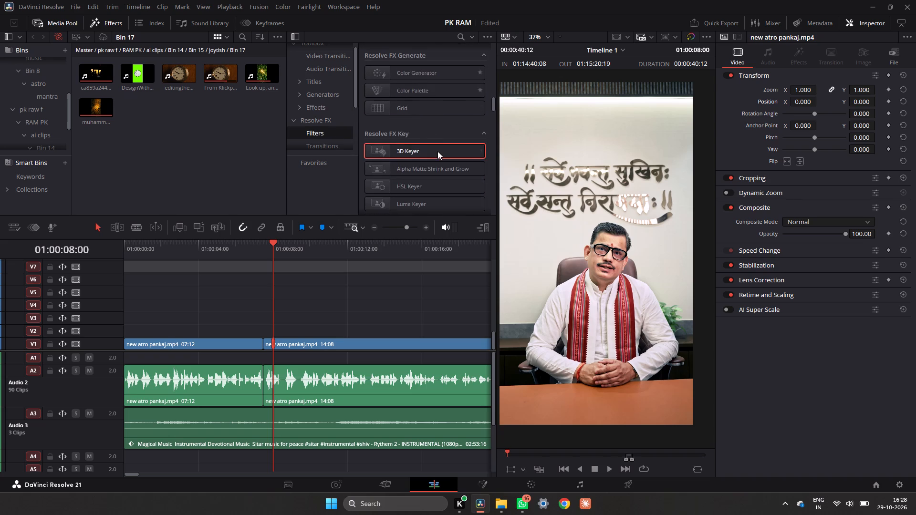
{"action": "scroll", "coordinate": [437, 151], "scroll_direction": "down", "scroll_amount": 4}
{"action": "scroll", "coordinate": [436, 156], "scroll_direction": "up", "scroll_amount": 1}
{"action": "scroll", "coordinate": [436, 157], "scroll_direction": "down", "scroll_amount": 8}
{"action": "scroll", "coordinate": [435, 159], "scroll_direction": "up", "scroll_amount": 1}
{"action": "scroll", "coordinate": [435, 159], "scroll_direction": "down", "scroll_amount": 3}
{"action": "scroll", "coordinate": [435, 159], "scroll_direction": "up", "scroll_amount": 1}
{"action": "scroll", "coordinate": [435, 159], "scroll_direction": "down", "scroll_amount": 2}
{"action": "scroll", "coordinate": [435, 159], "scroll_direction": "up", "scroll_amount": 2}
{"action": "scroll", "coordinate": [435, 159], "scroll_direction": "down", "scroll_amount": 11}
{"action": "scroll", "coordinate": [435, 160], "scroll_direction": "up", "scroll_amount": 1}
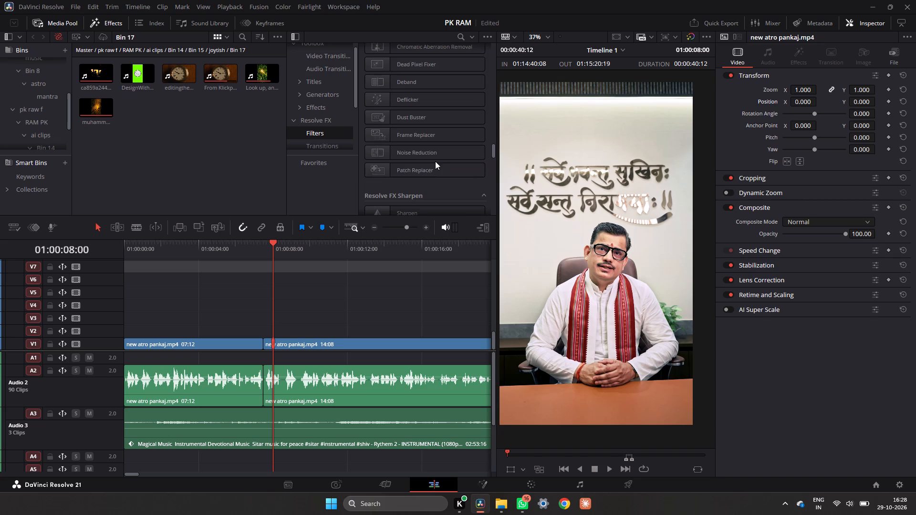
{"action": "scroll", "coordinate": [435, 161], "scroll_direction": "down", "scroll_amount": 2}
{"action": "scroll", "coordinate": [435, 161], "scroll_direction": "up", "scroll_amount": 3}
{"action": "scroll", "coordinate": [435, 161], "scroll_direction": "down", "scroll_amount": 7}
{"action": "scroll", "coordinate": [435, 161], "scroll_direction": "up", "scroll_amount": 2}
{"action": "scroll", "coordinate": [435, 161], "scroll_direction": "down", "scroll_amount": 3}
{"action": "scroll", "coordinate": [435, 164], "scroll_direction": "up", "scroll_amount": 2}
{"action": "scroll", "coordinate": [435, 164], "scroll_direction": "down", "scroll_amount": 1}
{"action": "scroll", "coordinate": [435, 165], "scroll_direction": "up", "scroll_amount": 2}
{"action": "scroll", "coordinate": [434, 165], "scroll_direction": "down", "scroll_amount": 5}
{"action": "scroll", "coordinate": [433, 168], "scroll_direction": "up", "scroll_amount": 1}
{"action": "scroll", "coordinate": [433, 170], "scroll_direction": "down", "scroll_amount": 4}
{"action": "scroll", "coordinate": [432, 175], "scroll_direction": "up", "scroll_amount": 3}
{"action": "scroll", "coordinate": [430, 187], "scroll_direction": "down", "scroll_amount": 1}
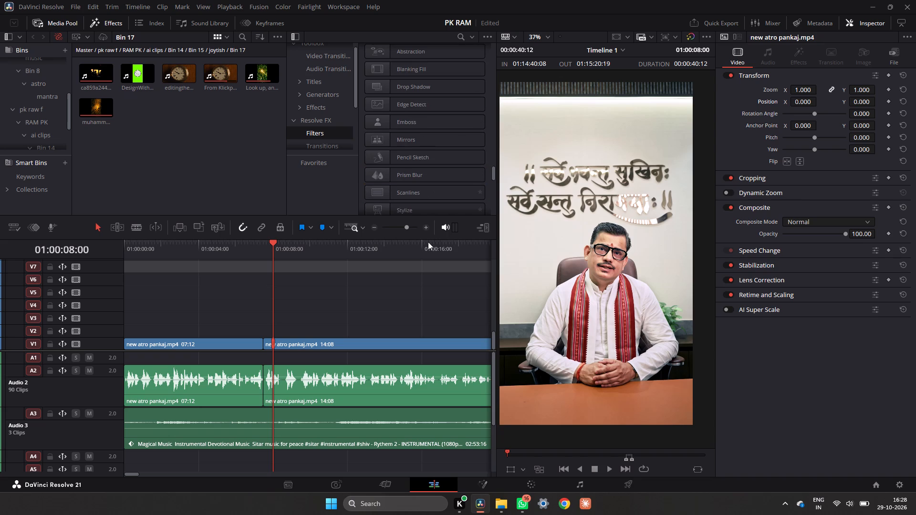
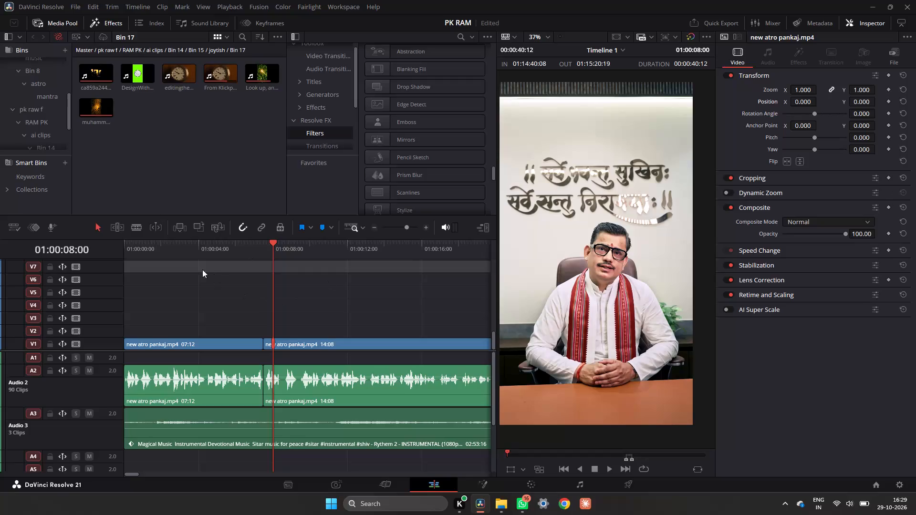
Replay the first talking-head clip on V1 from about 01:00:03 and stop at 01:00:06:12, before the first cut.
{"action": "left_click", "coordinate": [183, 252]}
{"action": "key", "text": "space"}
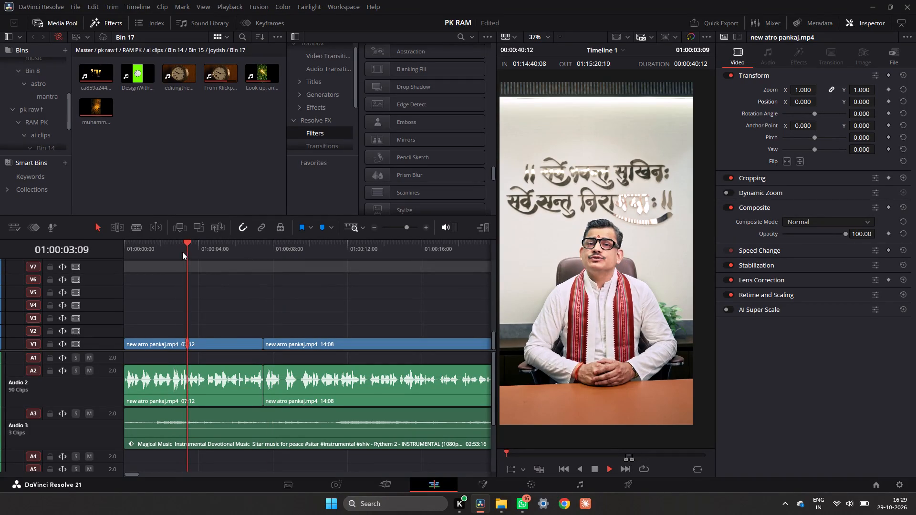
{"action": "left_click", "coordinate": [240, 295]}
{"action": "left_click", "coordinate": [243, 296]}
{"action": "key", "text": "space"}
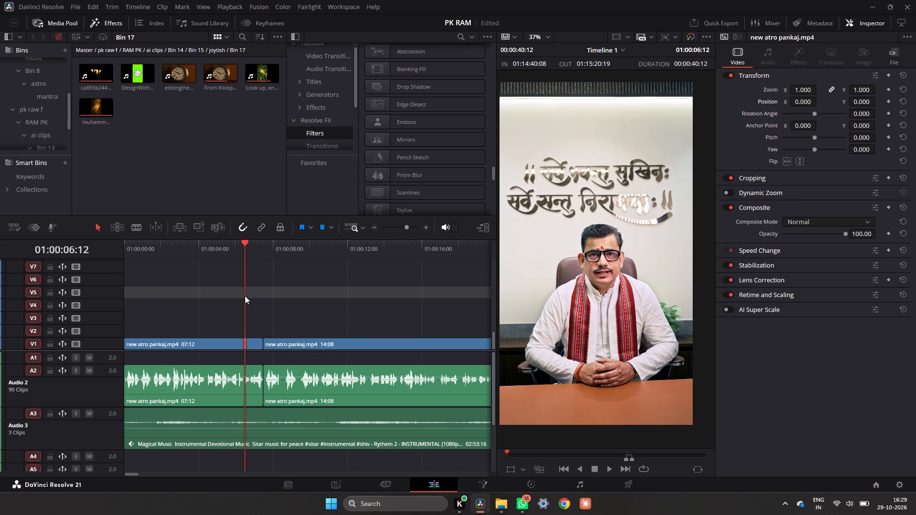
{"action": "key", "text": "z"}
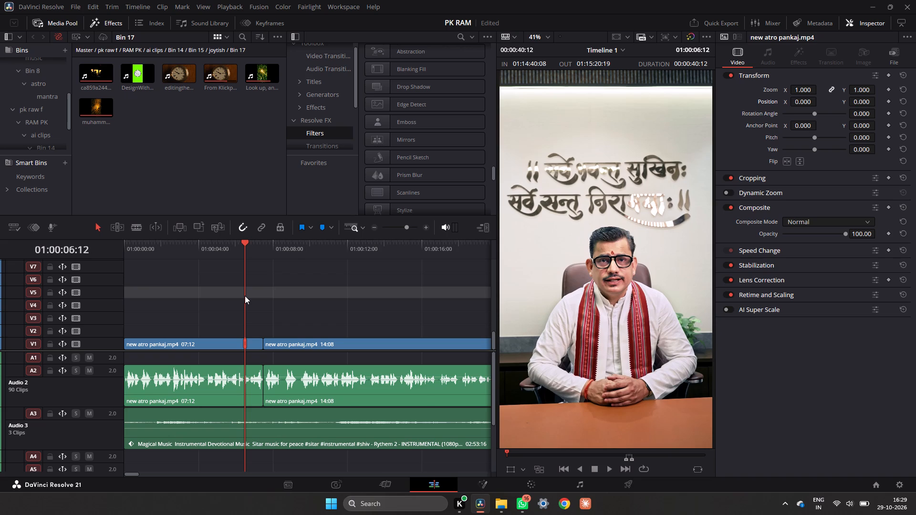
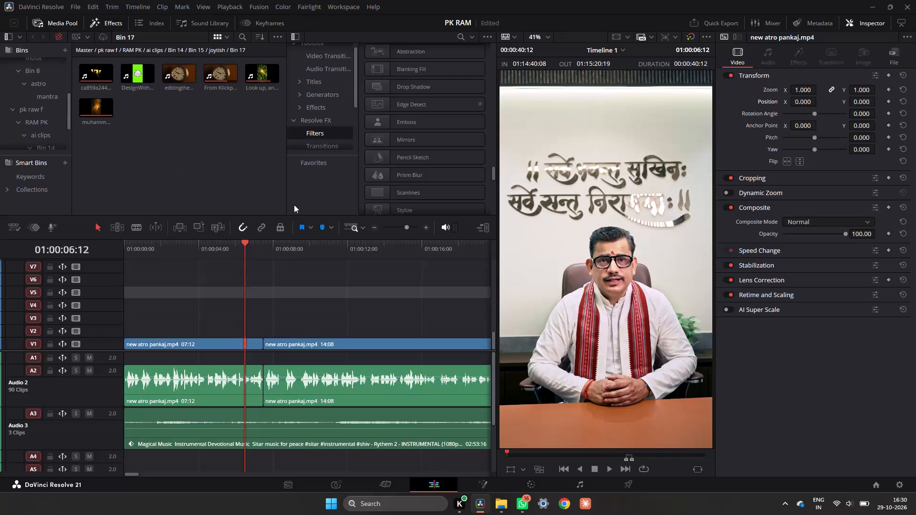
Switch to Google Chrome with the realstoichustle profile and bring up the open Pinterest pin page.
{"action": "left_click_drag", "start_coordinate": [561, 496], "coordinate": [566, 496]}
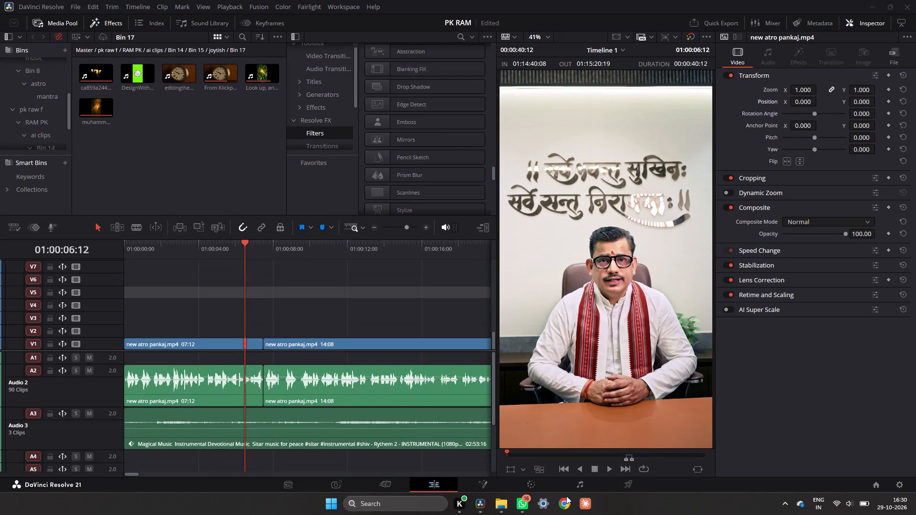
{"action": "left_click", "coordinate": [568, 505]}
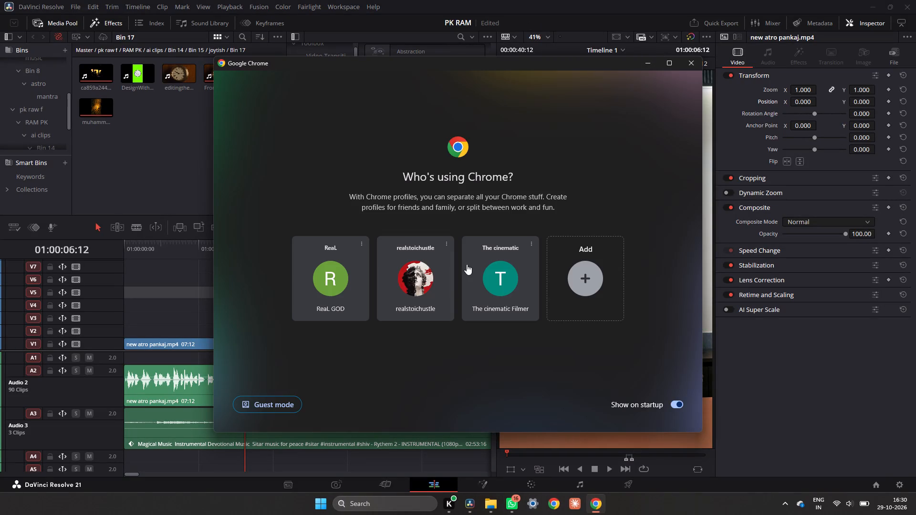
{"action": "left_click", "coordinate": [436, 294]}
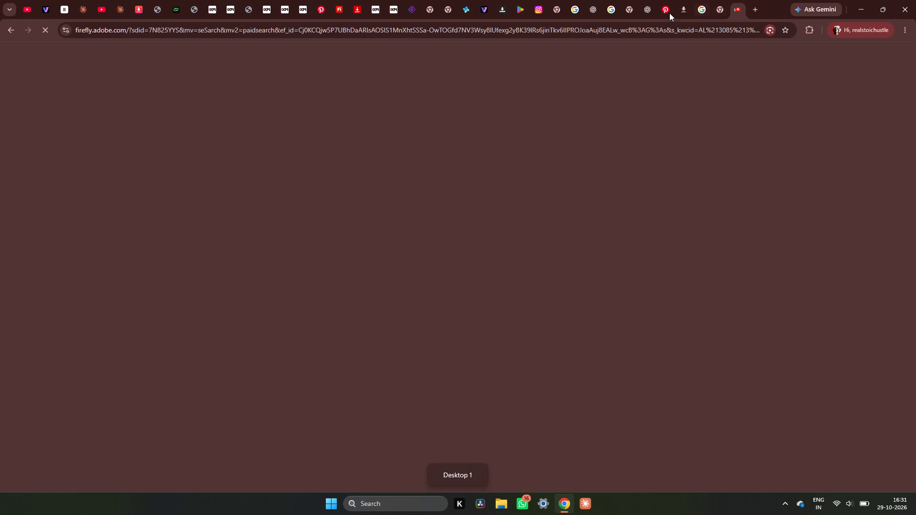
{"action": "left_click", "coordinate": [666, 10]}
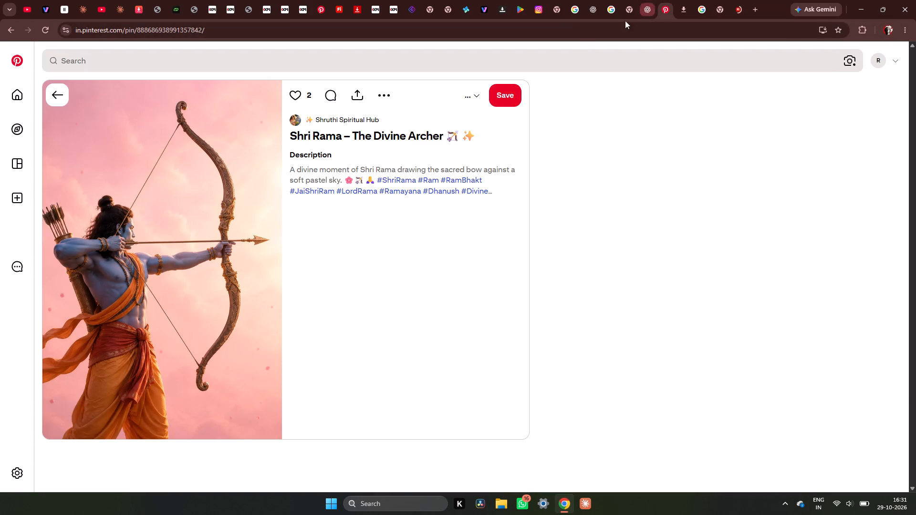
Search Pinterest for "mandala background".
{"action": "left_click", "coordinate": [264, 55]}
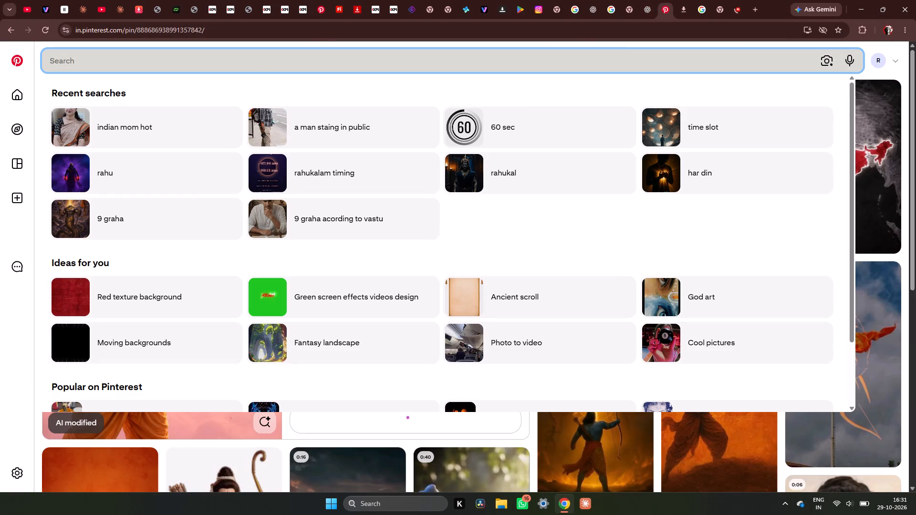
{"action": "type", "text": "pa"}
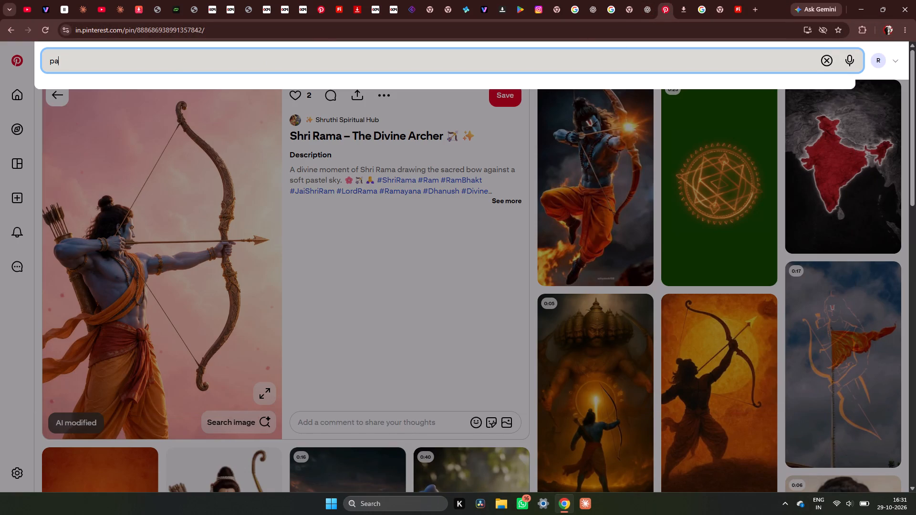
{"action": "key", "text": "BackSpace"}
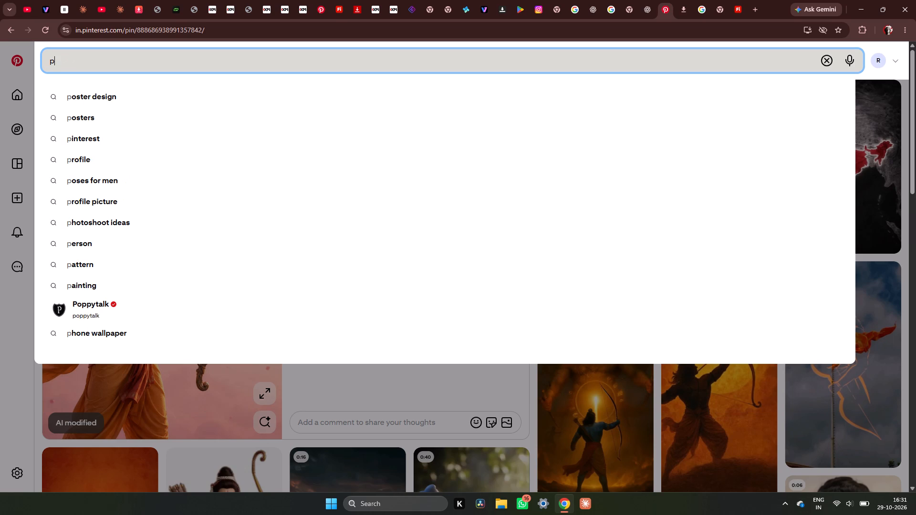
{"action": "key", "text": "BackSpace"}
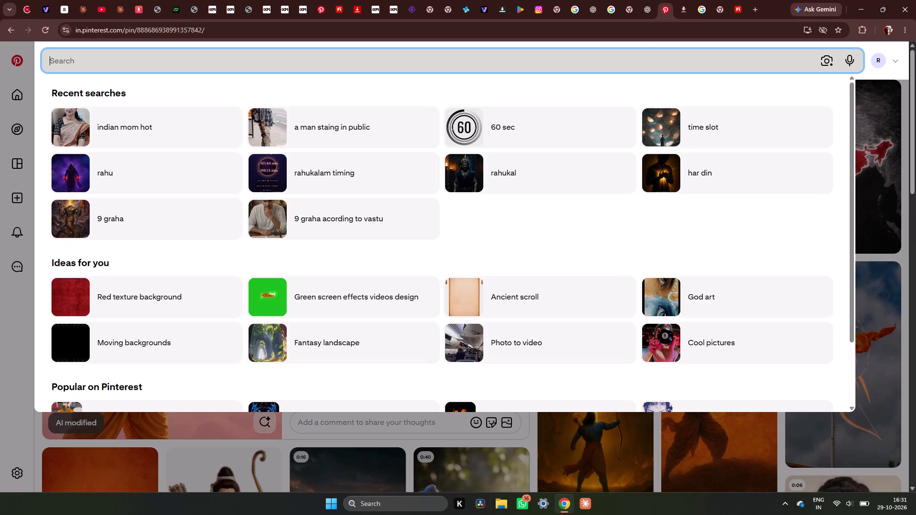
{"action": "type", "text": "ma"}
{"action": "type", "text": "dala"}
{"action": "key", "text": "space"}
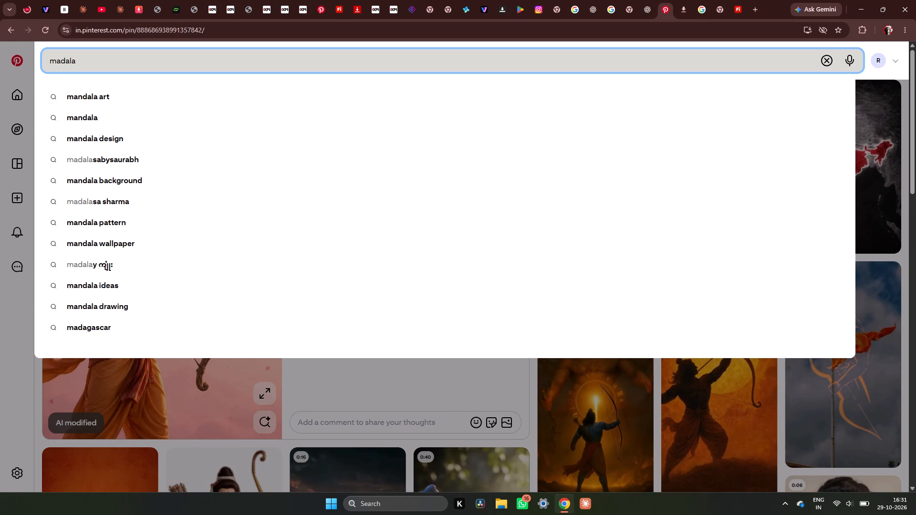
{"action": "key", "text": "BackSpace"}
{"action": "key", "text": "BackSpace"}
{"action": "key", "text": "BackSpace"}
{"action": "key", "text": "BackSpace"}
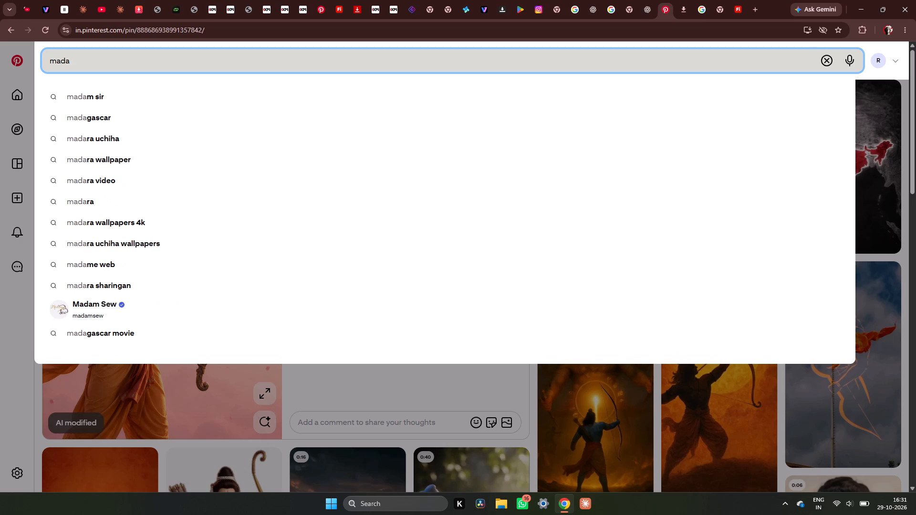
{"action": "key", "text": "BackSpace"}
{"action": "type", "text": "ndala back"}
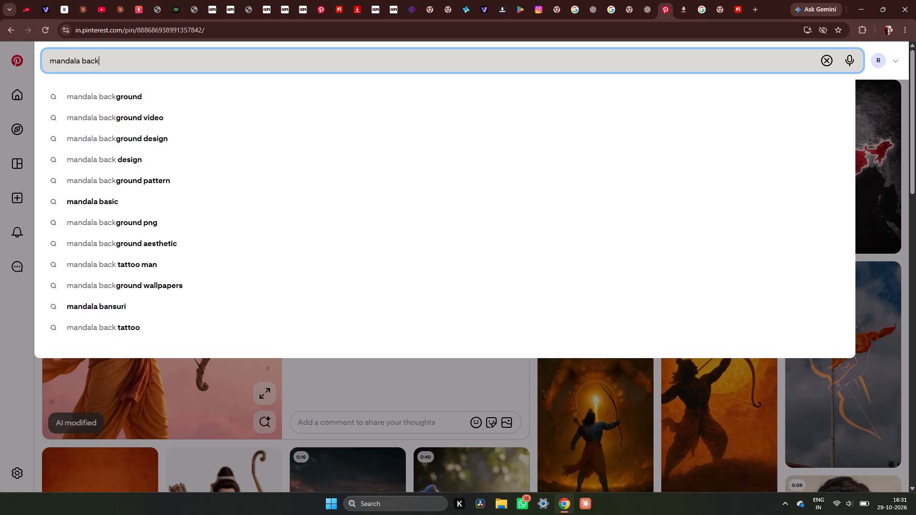
{"action": "type", "text": "gro"}
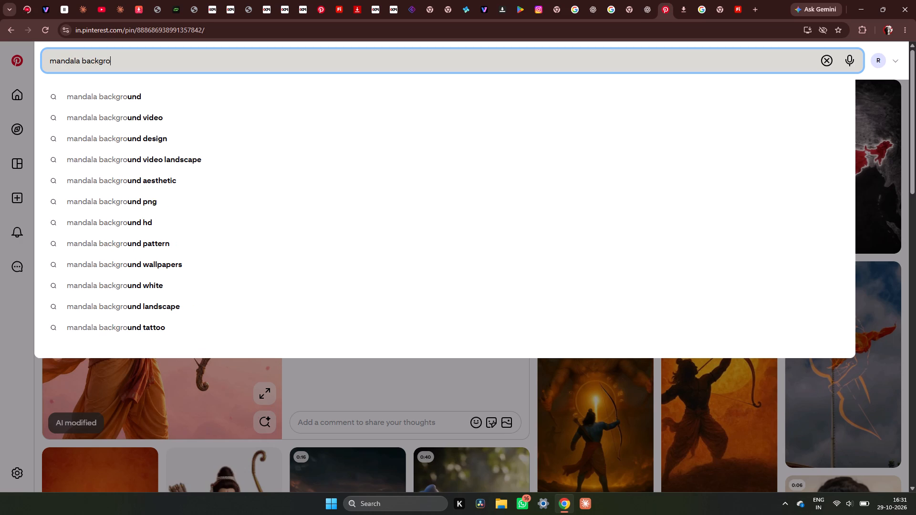
{"action": "left_click", "coordinate": [182, 97]}
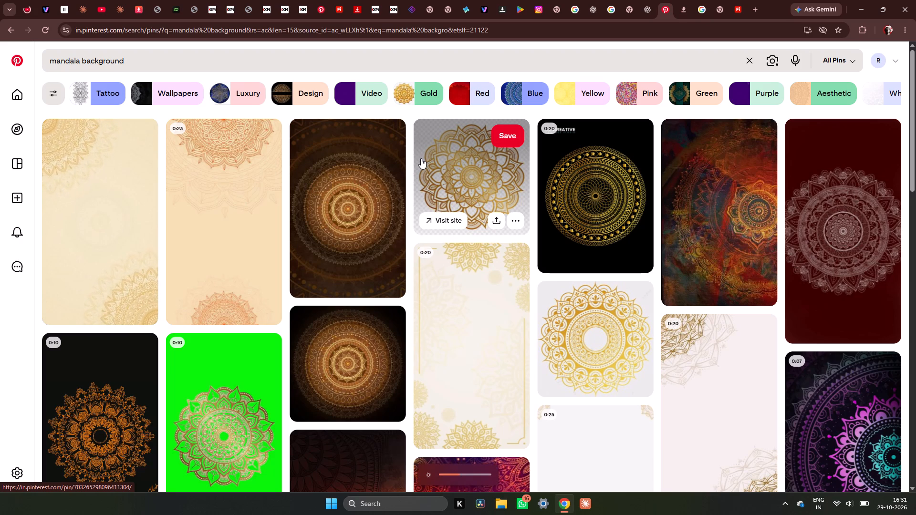
Look through the mandala background results and open the brown-and-gold circular mandala video pin.
{"action": "scroll", "coordinate": [664, 427], "scroll_direction": "down", "scroll_amount": 2}
{"action": "scroll", "coordinate": [655, 379], "scroll_direction": "up", "scroll_amount": 1}
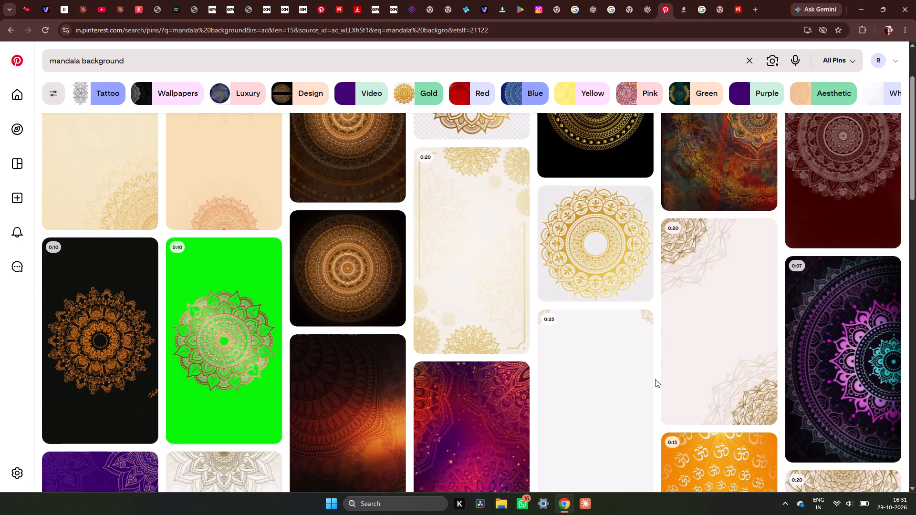
{"action": "scroll", "coordinate": [654, 377], "scroll_direction": "down", "scroll_amount": 5}
{"action": "scroll", "coordinate": [248, 277], "scroll_direction": "up", "scroll_amount": 1}
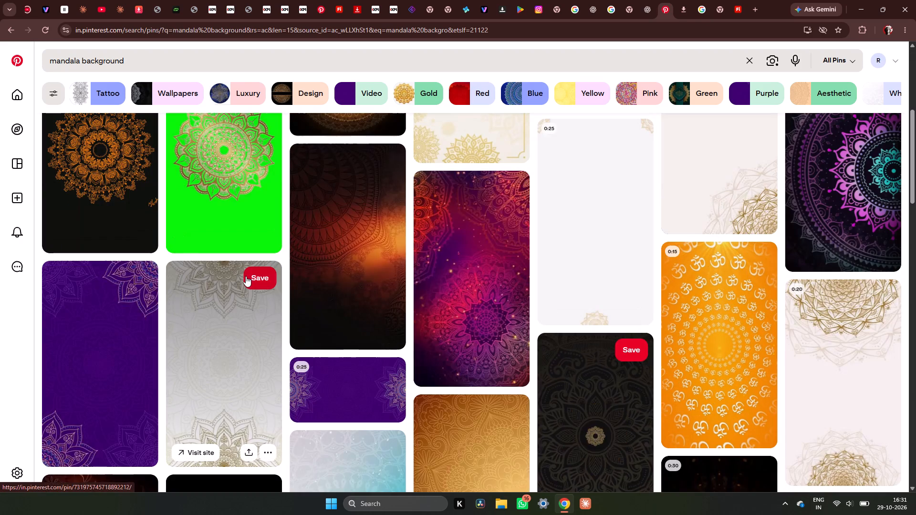
{"action": "scroll", "coordinate": [246, 276], "scroll_direction": "up", "scroll_amount": 5}
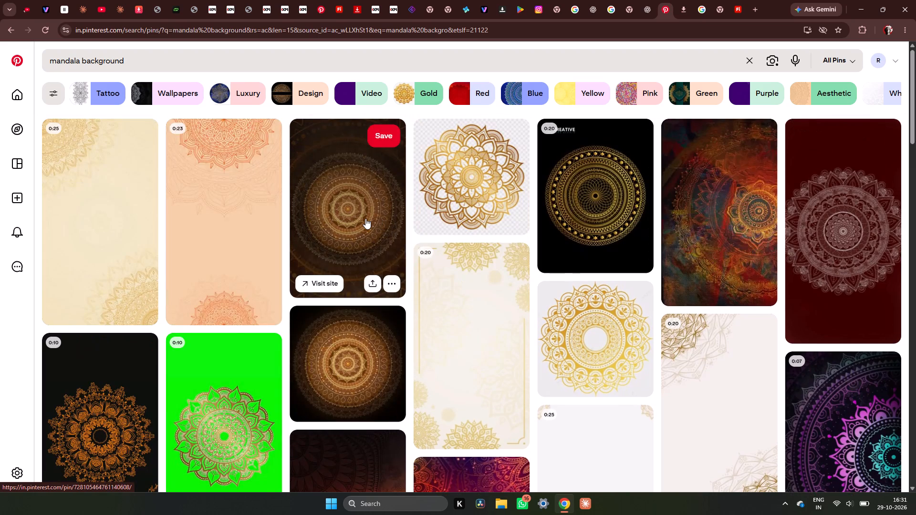
{"action": "left_click", "coordinate": [365, 218]}
{"action": "scroll", "coordinate": [161, 286], "scroll_direction": "down", "scroll_amount": 2}
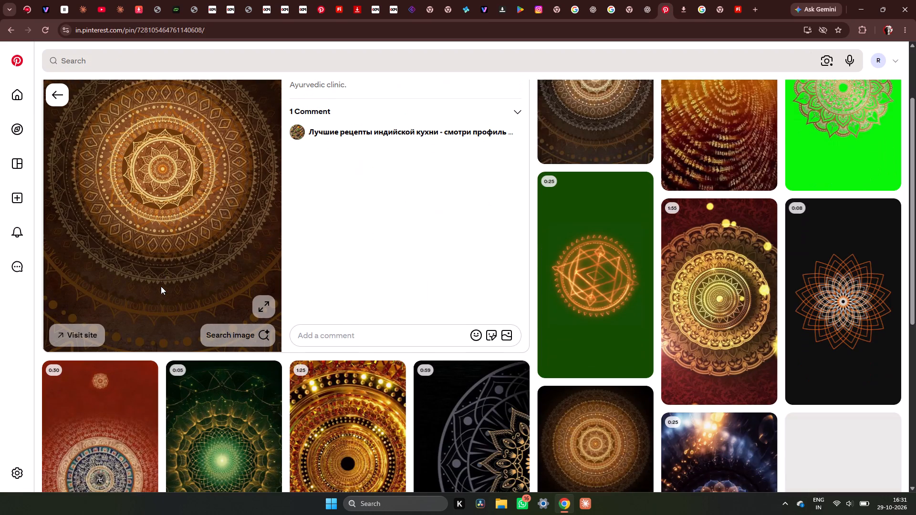
Open the related dark brown-and-grey circular mandala pin by AI STUDIO from the suggestions beside the current pin.
{"action": "scroll", "coordinate": [161, 286], "scroll_direction": "up", "scroll_amount": 3}
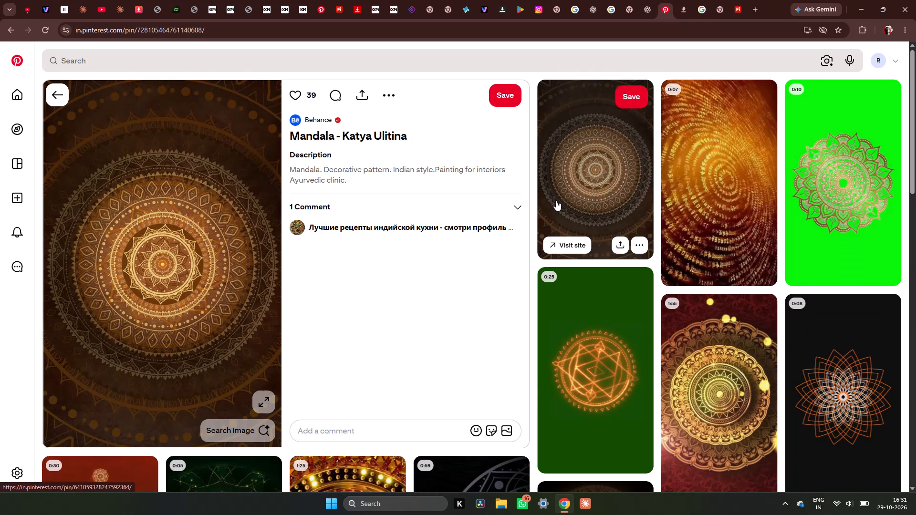
{"action": "left_click", "coordinate": [607, 162]}
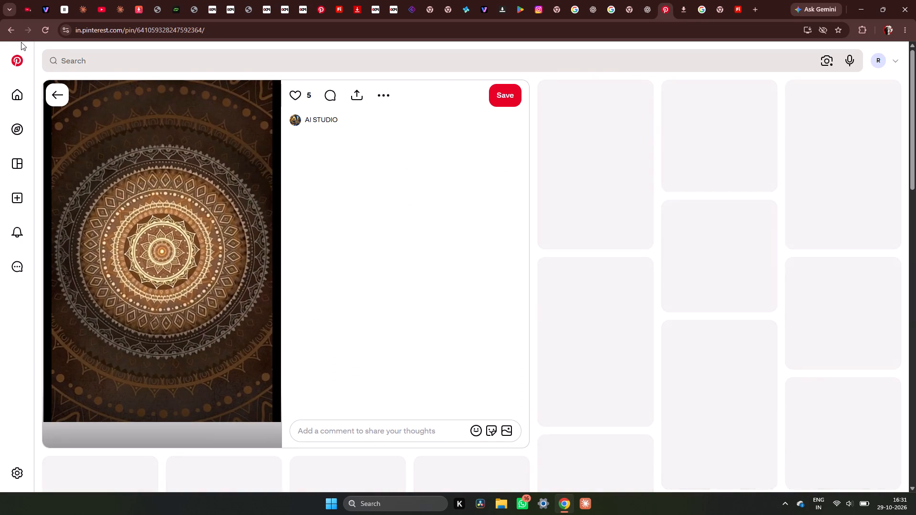
{"action": "left_click", "coordinate": [13, 33]}
{"action": "left_click", "coordinate": [595, 198]}
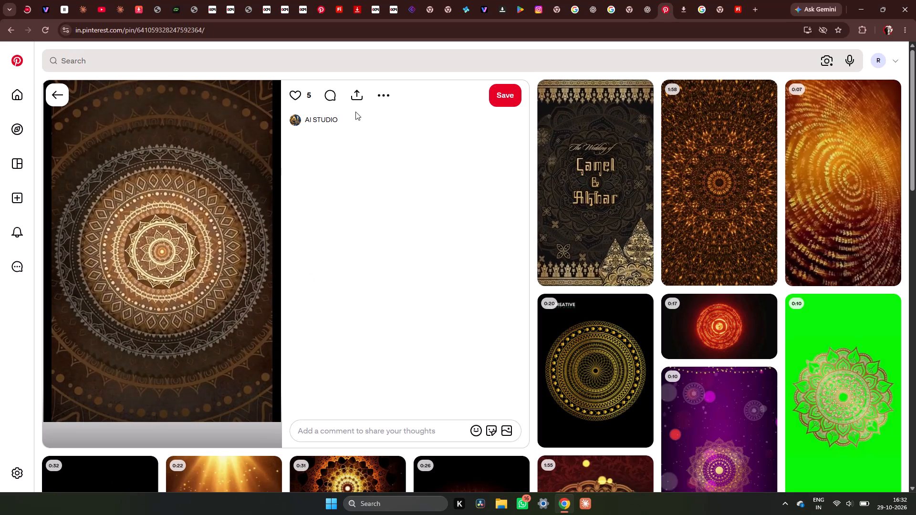
Copy the share link of the AI STUDIO mandala pin.
{"action": "left_click", "coordinate": [356, 99]}
{"action": "left_click", "coordinate": [285, 148]}
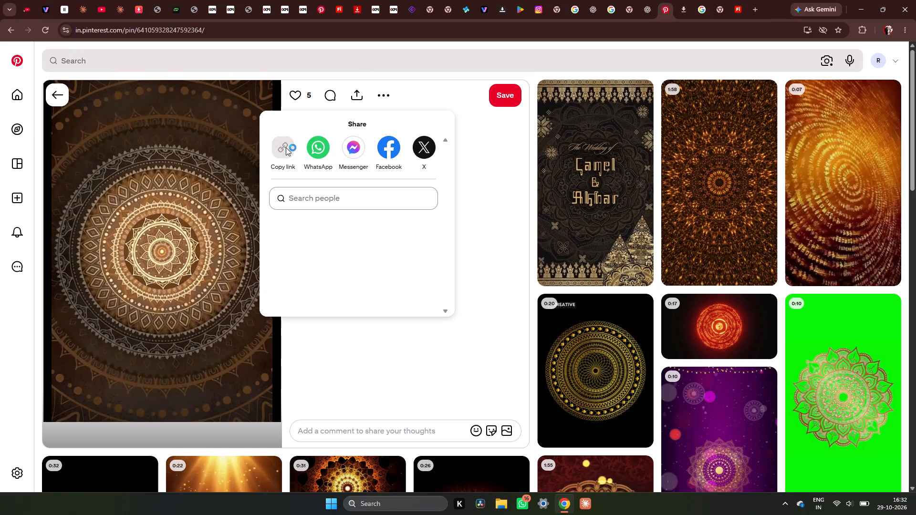
Search Google for "pinterest video download" in a new tab and open the ssspin.io downloader, ready at its Pinterest link field.
{"action": "left_click", "coordinate": [755, 13]}
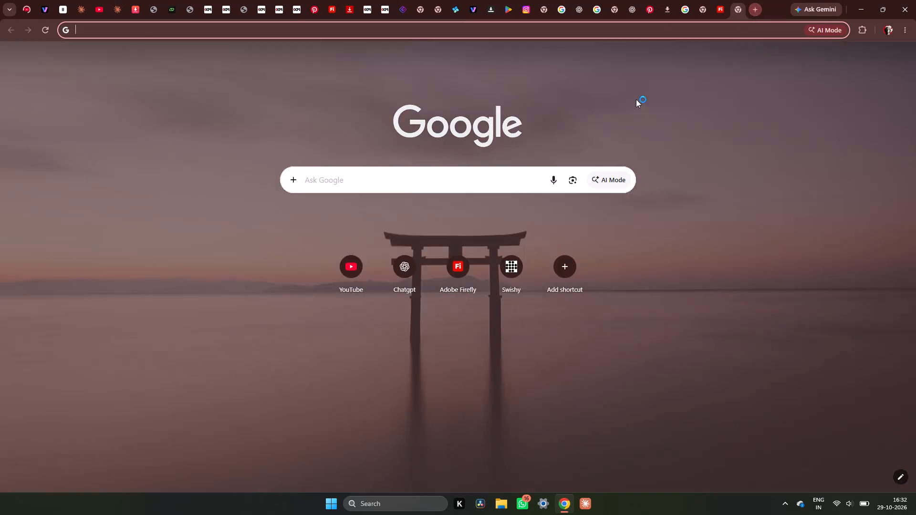
{"action": "left_click", "coordinate": [460, 171]}
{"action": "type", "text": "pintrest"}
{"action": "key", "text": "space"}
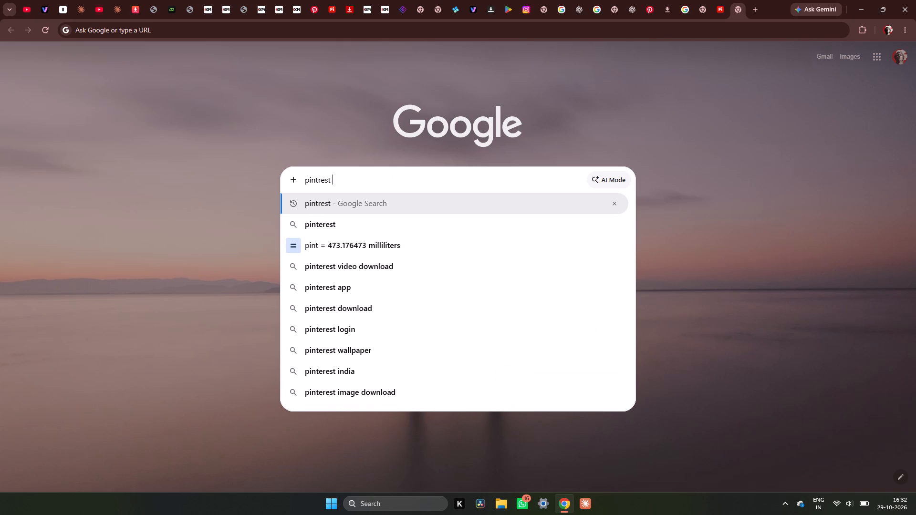
{"action": "left_click", "coordinate": [447, 224]}
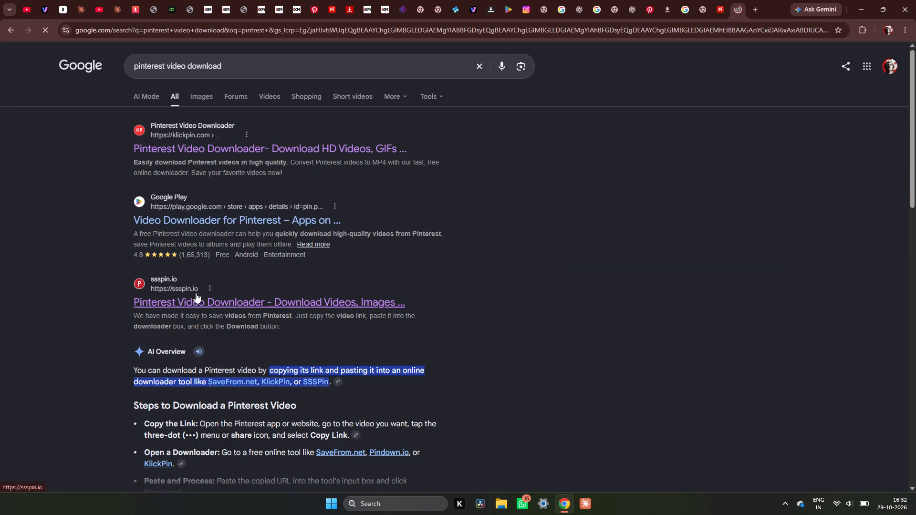
{"action": "left_click", "coordinate": [180, 301]}
{"action": "left_click", "coordinate": [365, 154]}
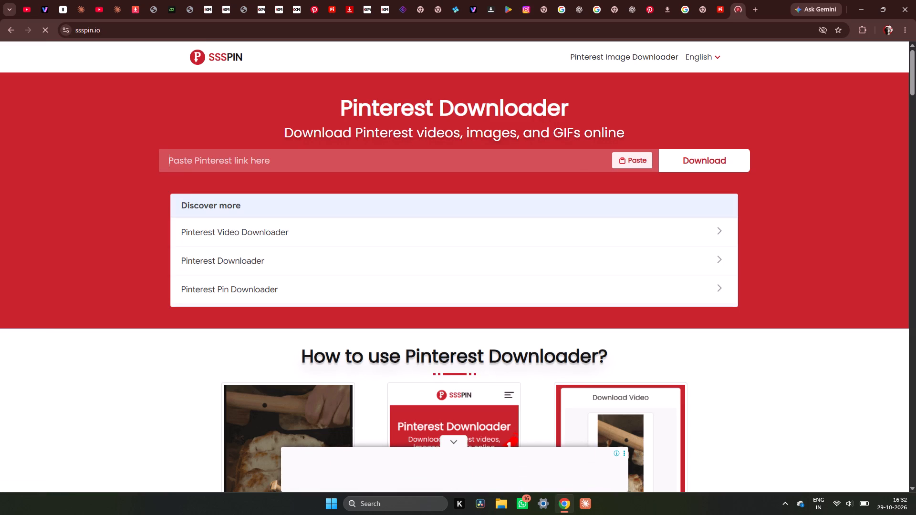
Download the mandala pin as HD video through SSSPIN, saving it in the rahukaal PK folder under its suggested name.
{"action": "key", "text": "ctrl+v"}
{"action": "left_click", "coordinate": [697, 159]}
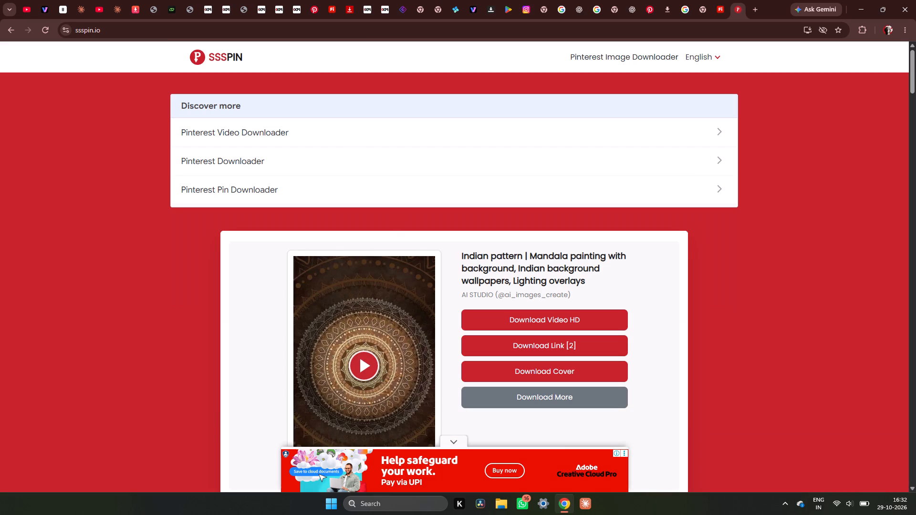
{"action": "scroll", "coordinate": [536, 298], "scroll_direction": "down", "scroll_amount": 1}
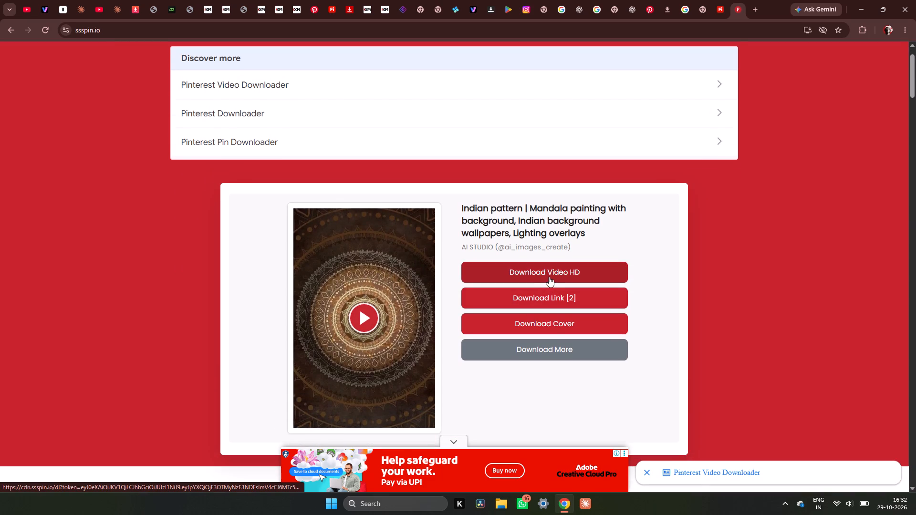
{"action": "left_click", "coordinate": [550, 276]}
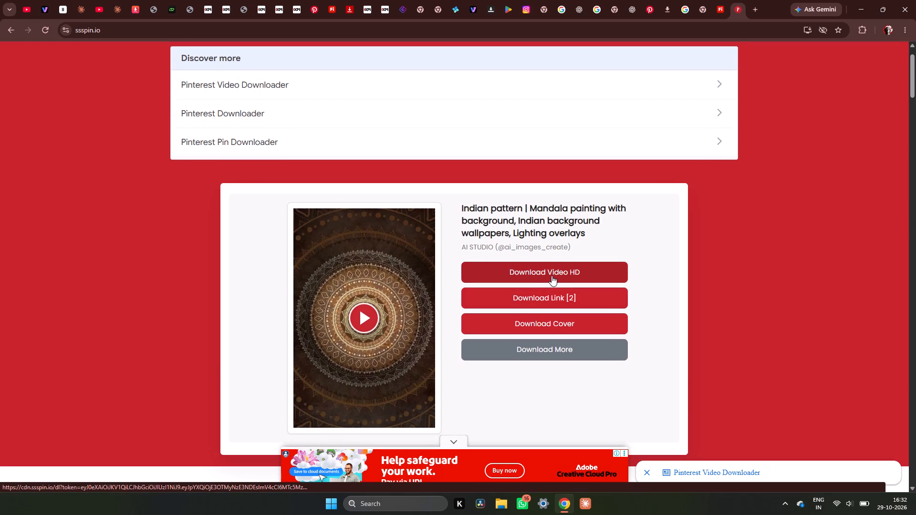
{"action": "left_click", "coordinate": [552, 276]}
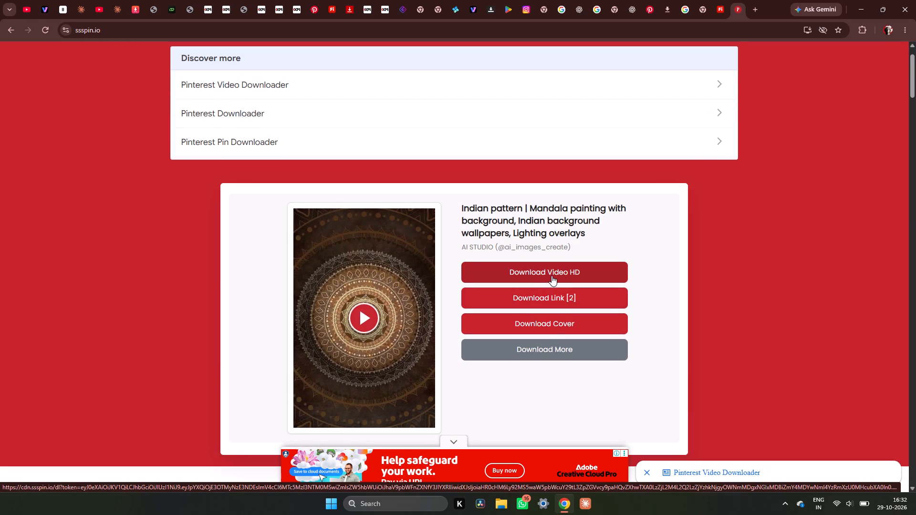
{"action": "left_click", "coordinate": [453, 333]}
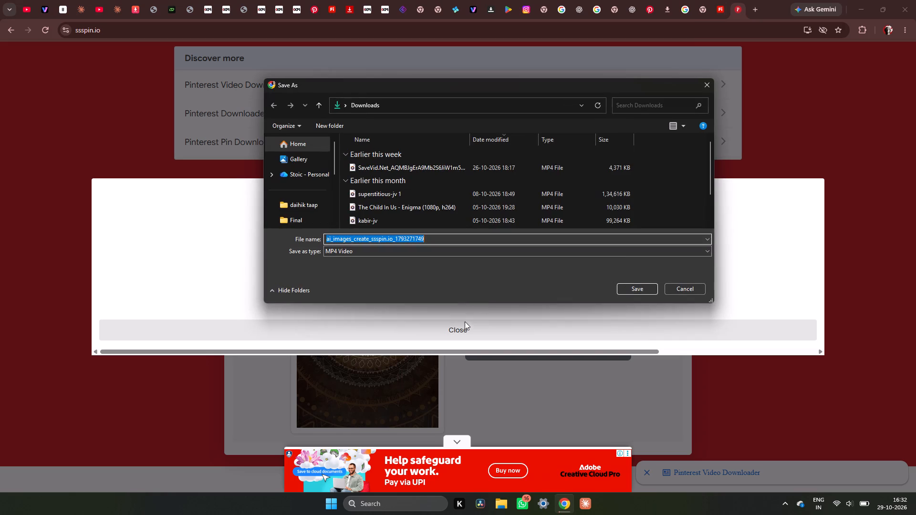
{"action": "scroll", "coordinate": [303, 205], "scroll_direction": "down", "scroll_amount": 3}
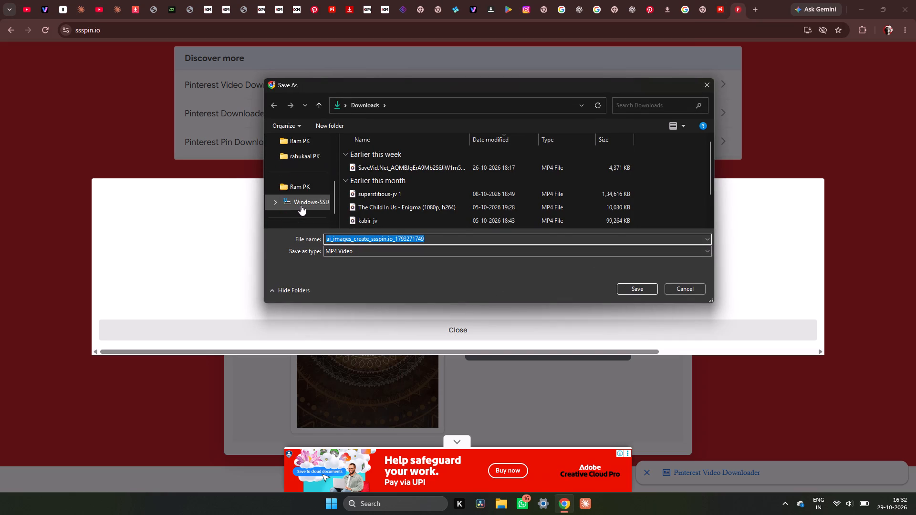
{"action": "left_click", "coordinate": [312, 145]}
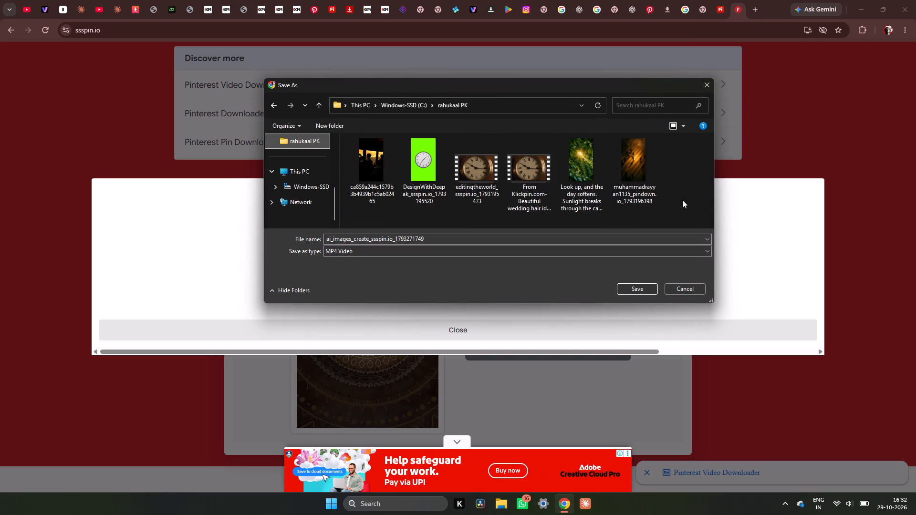
{"action": "left_click", "coordinate": [635, 290]}
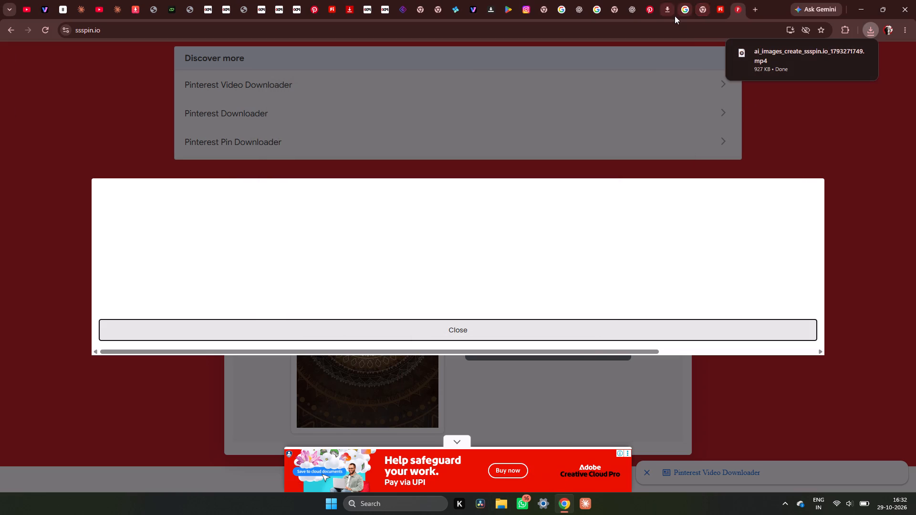
Return to the Pinterest pin and remove "indian mom hot" from the recent searches.
{"action": "left_click", "coordinate": [646, 15]}
{"action": "left_click", "coordinate": [136, 64]}
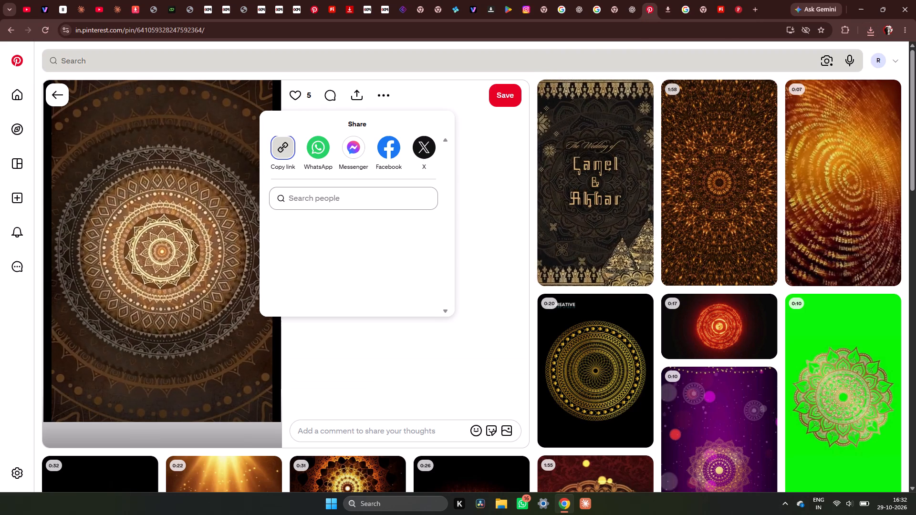
{"action": "left_click", "coordinate": [189, 51]}
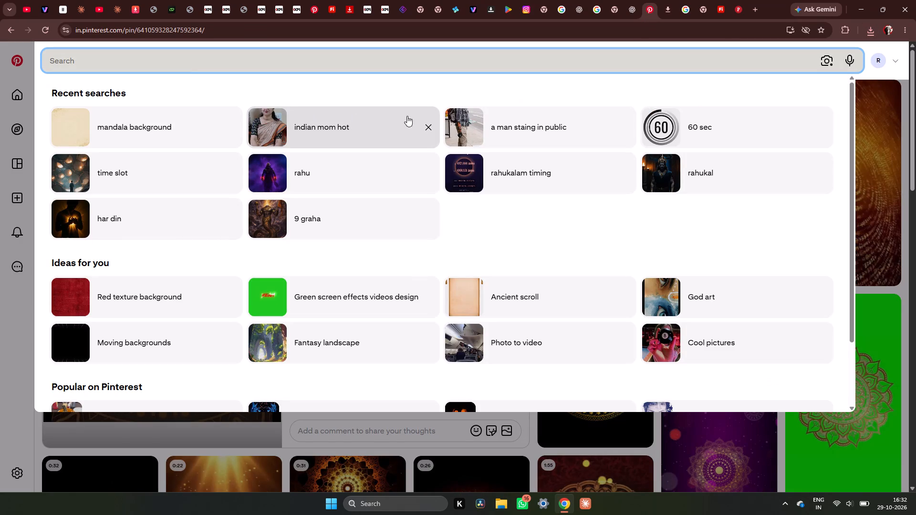
{"action": "left_click", "coordinate": [429, 129]}
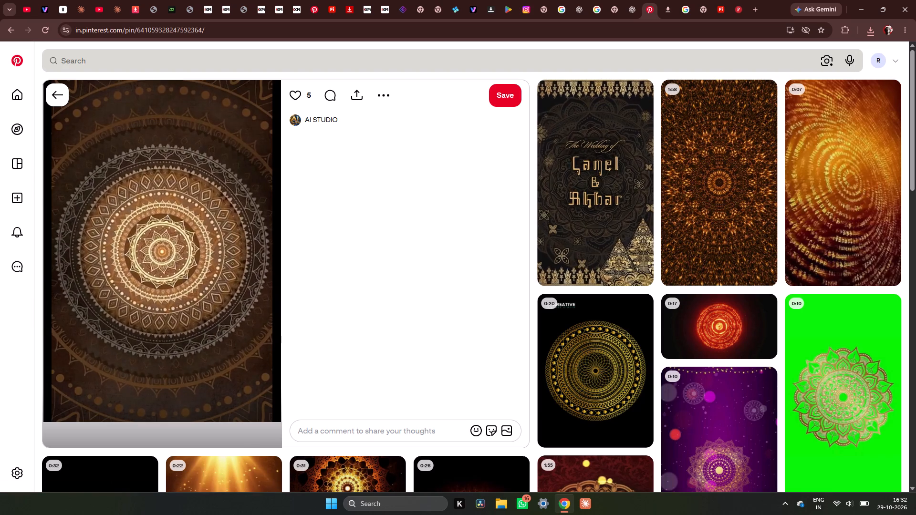
{"action": "left_click", "coordinate": [207, 50]}
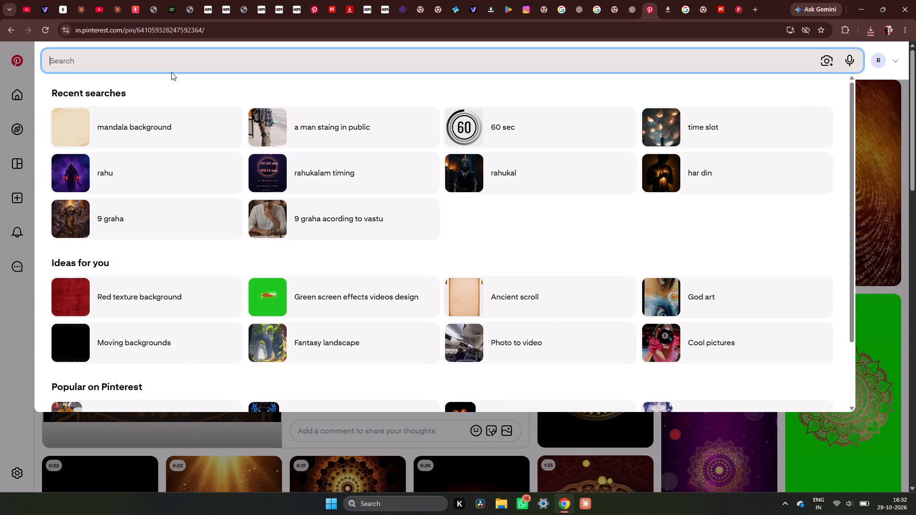
Try to launch DaVinci Resolve, and minimize the Pinterest browser window to reach the desktop.
{"action": "left_click", "coordinate": [477, 507]}
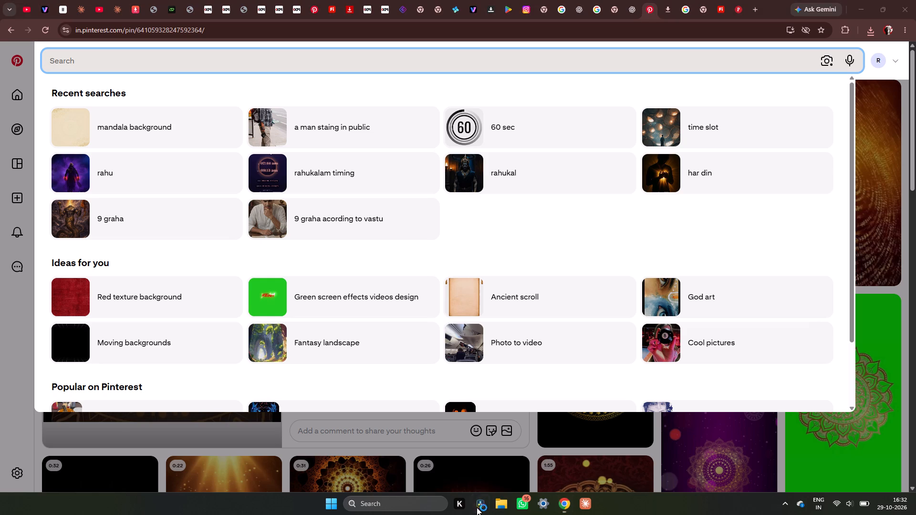
{"action": "left_click", "coordinate": [482, 498]}
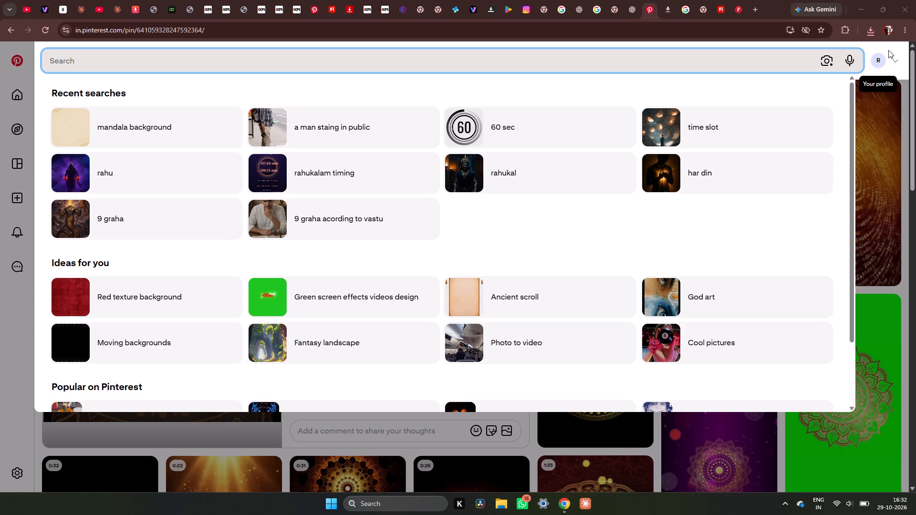
{"action": "left_click", "coordinate": [895, 71]}
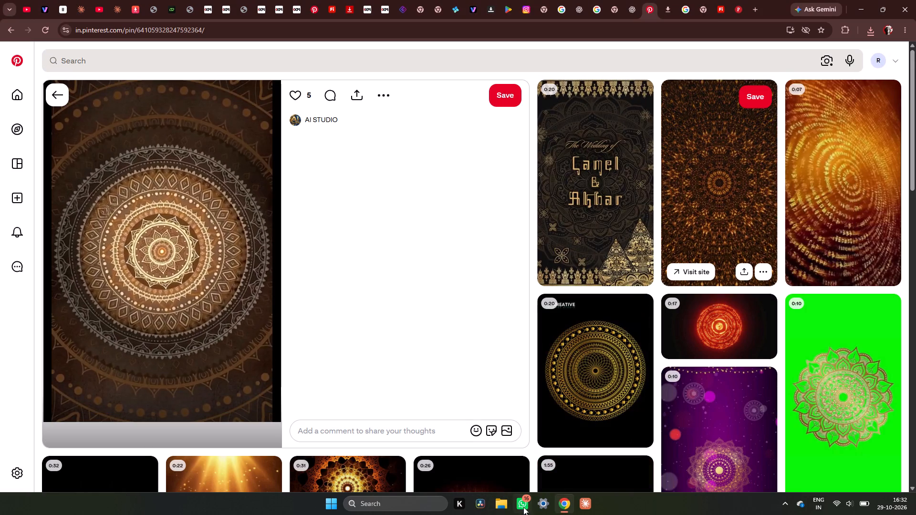
{"action": "left_click", "coordinate": [486, 510]}
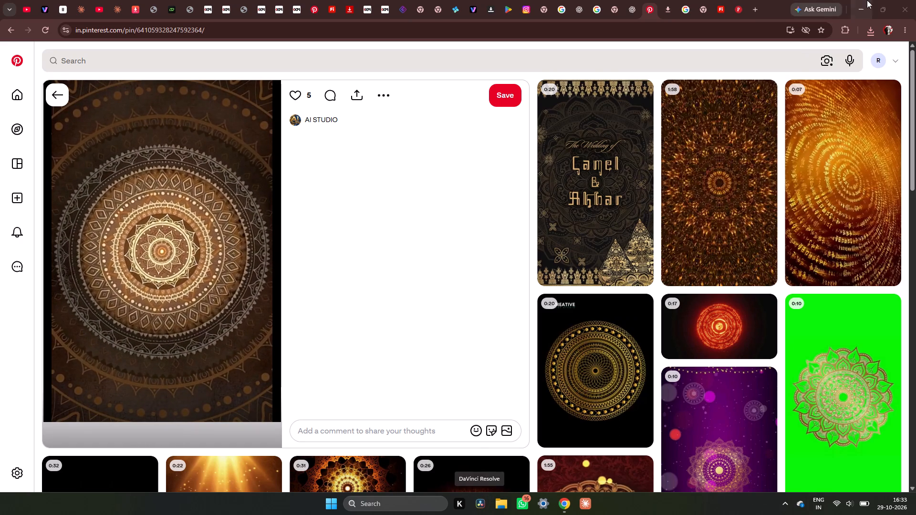
{"action": "left_click", "coordinate": [850, 10]}
{"action": "left_click", "coordinate": [856, 8]}
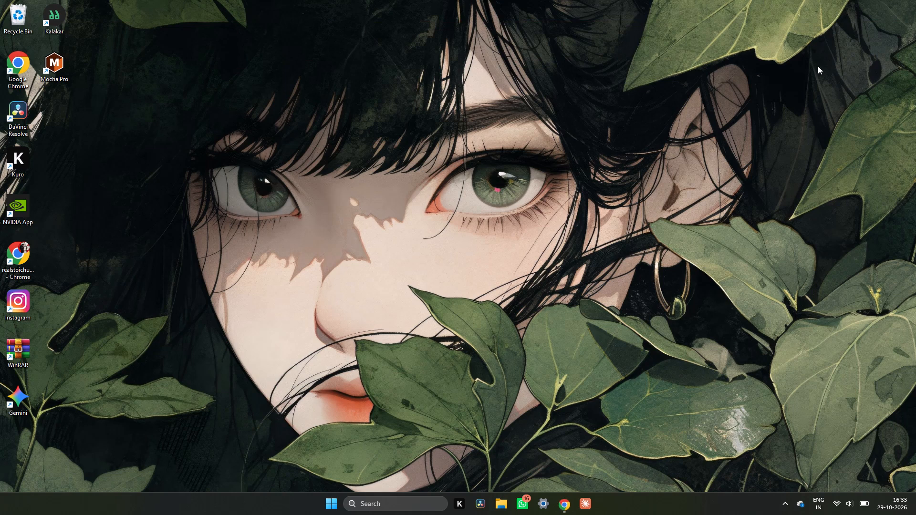
Dismiss the Windows Security notification and try again to launch DaVinci Resolve.
{"action": "double_click", "coordinate": [478, 503]}
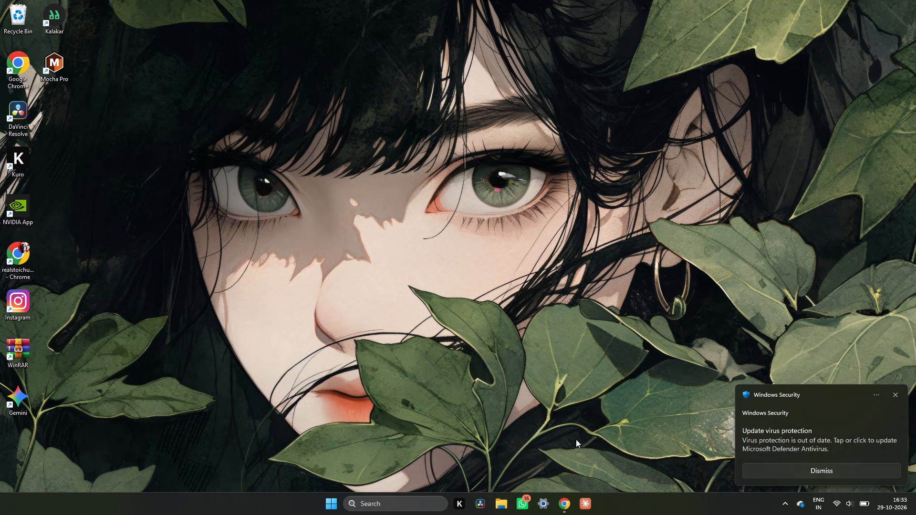
{"action": "left_click", "coordinate": [895, 392]}
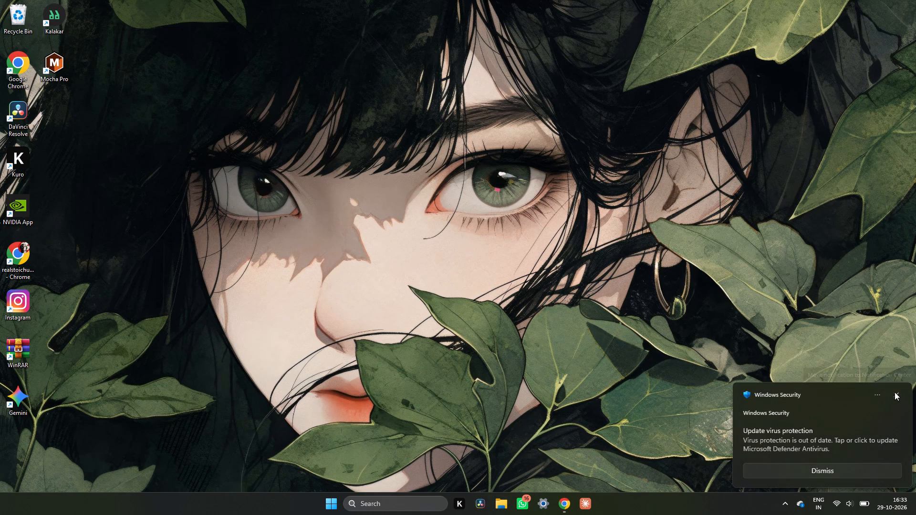
{"action": "double_click", "coordinate": [480, 500]}
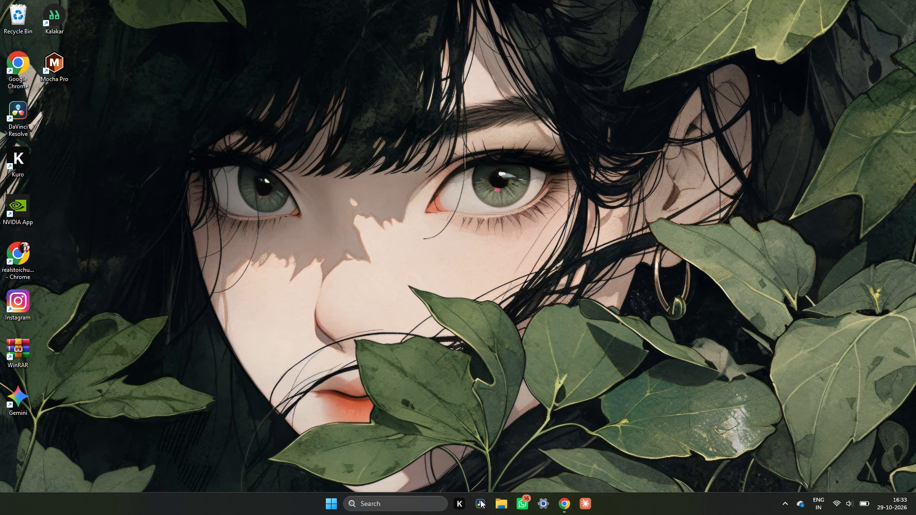
{"action": "right_click", "coordinate": [480, 500]}
{"action": "right_click", "coordinate": [529, 422]}
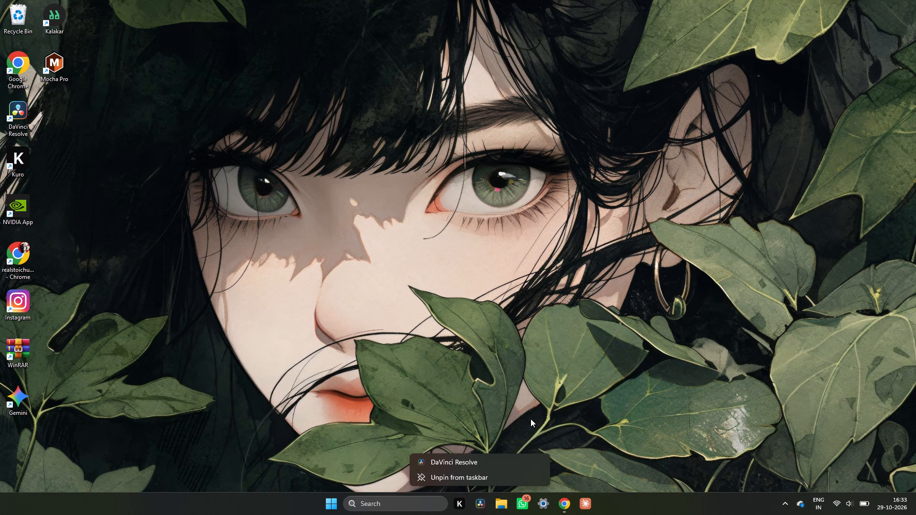
{"action": "right_click", "coordinate": [571, 372]}
{"action": "left_click", "coordinate": [572, 372]}
{"action": "left_click", "coordinate": [478, 512]}
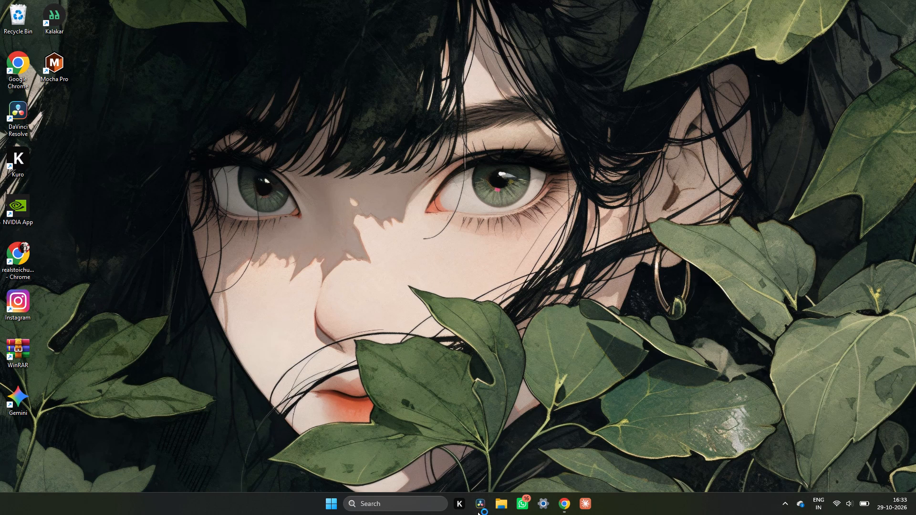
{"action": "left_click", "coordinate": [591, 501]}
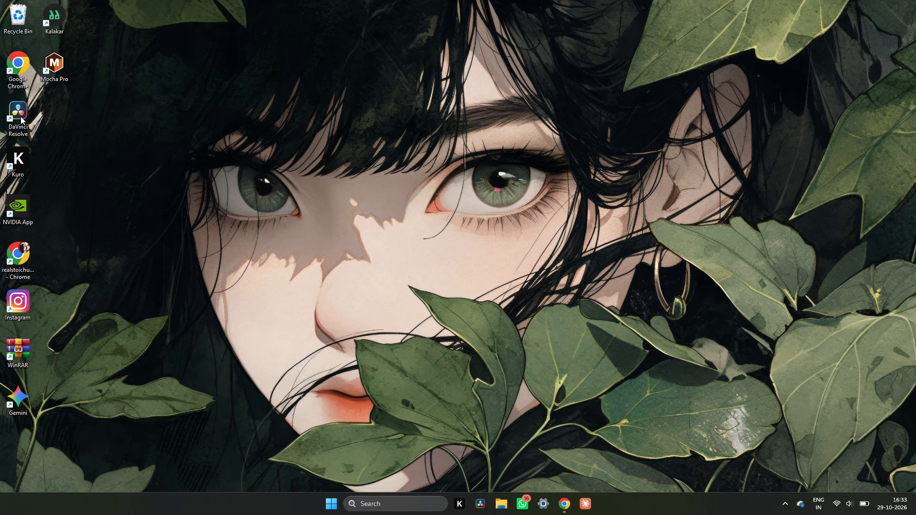
{"action": "double_click", "coordinate": [21, 116]}
{"action": "right_click", "coordinate": [21, 116]}
{"action": "right_click", "coordinate": [21, 116]}
{"action": "right_click", "coordinate": [310, 284]}
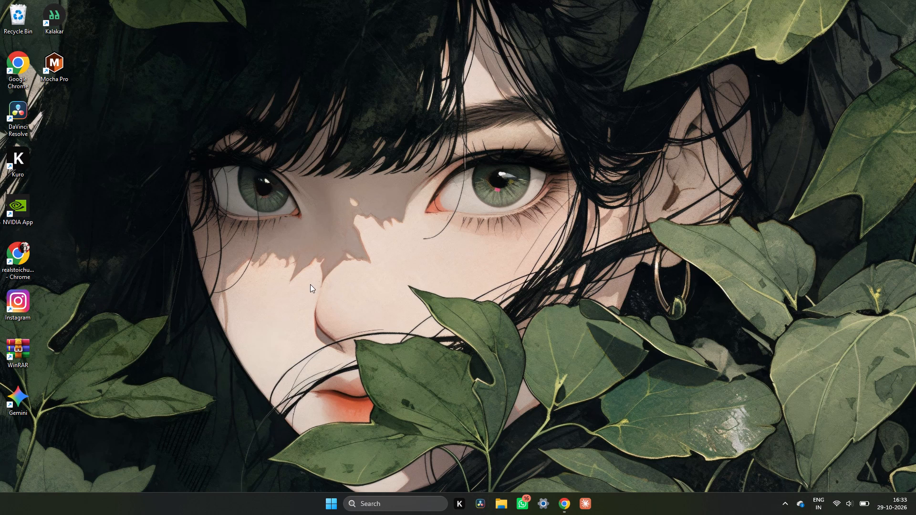
{"action": "right_click", "coordinate": [310, 284]}
{"action": "right_click", "coordinate": [569, 344]}
{"action": "right_click_drag", "start_coordinate": [563, 387], "coordinate": [558, 408]}
Try again to launch DaVinci Resolve from the desktop screen.
{"action": "left_click", "coordinate": [477, 494]}
{"action": "left_click", "coordinate": [479, 503]}
Restart the Windows graphics driver.
{"action": "key", "text": "ctrl+shift+super+b"}
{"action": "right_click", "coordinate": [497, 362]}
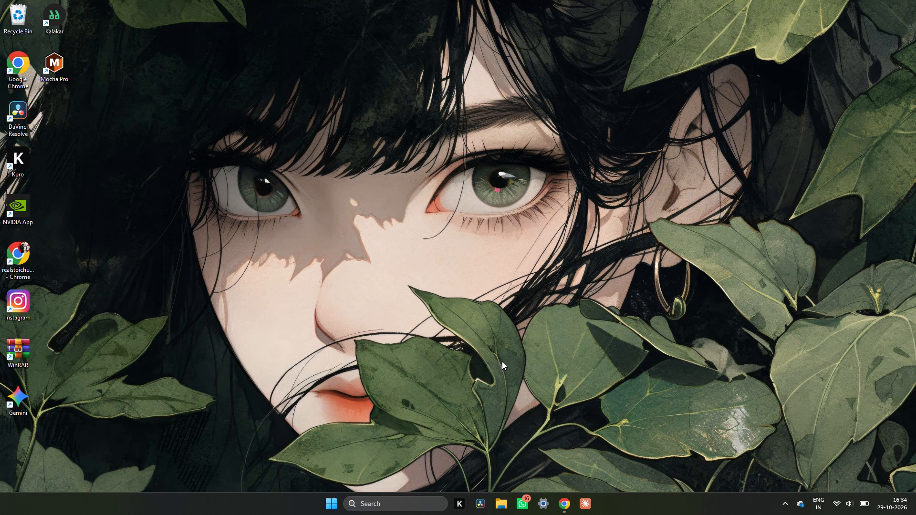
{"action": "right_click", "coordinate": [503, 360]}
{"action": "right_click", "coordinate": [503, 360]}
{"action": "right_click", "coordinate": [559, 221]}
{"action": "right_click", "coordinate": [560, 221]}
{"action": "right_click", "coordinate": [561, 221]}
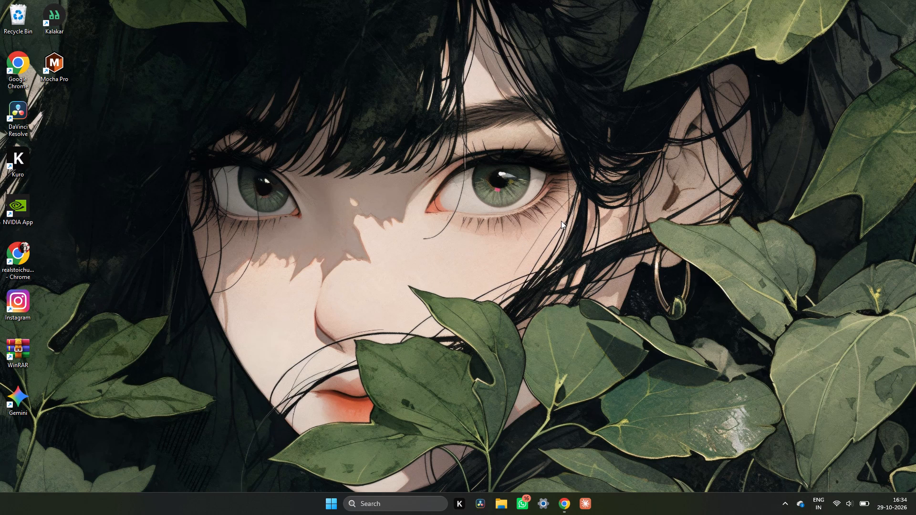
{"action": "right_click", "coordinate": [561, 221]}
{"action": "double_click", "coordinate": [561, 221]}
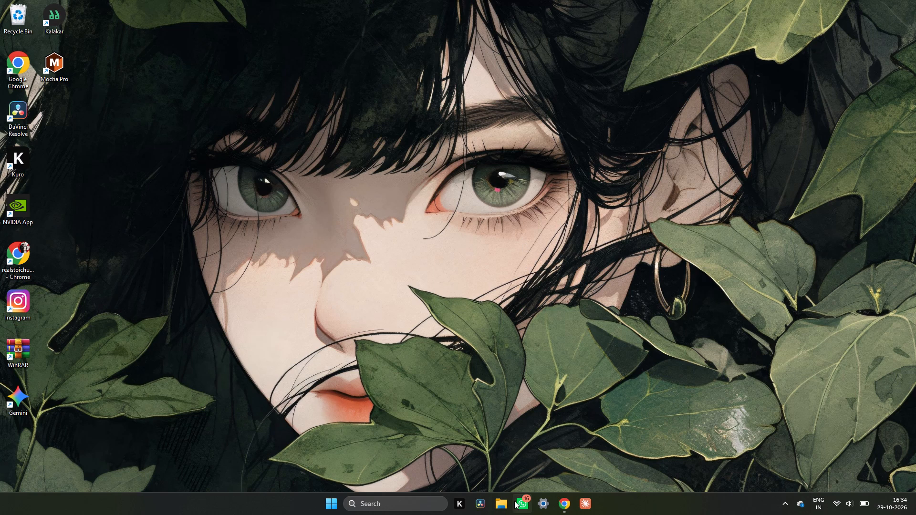
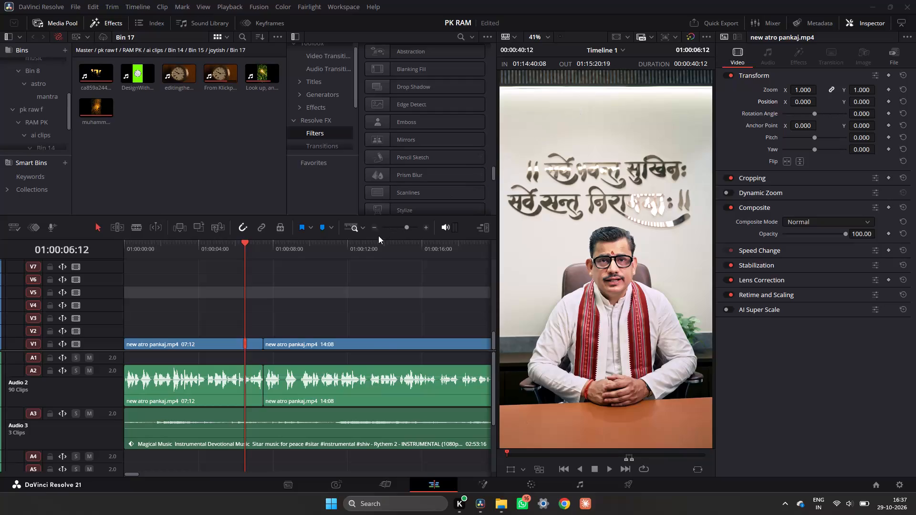
Browse the Resolve FX filters from Abstraction to Tilt-Shift Blur, previewing effects such as Scanlines on the new atro pankaj.mp4 clip.
{"action": "left_click", "coordinate": [372, 225]}
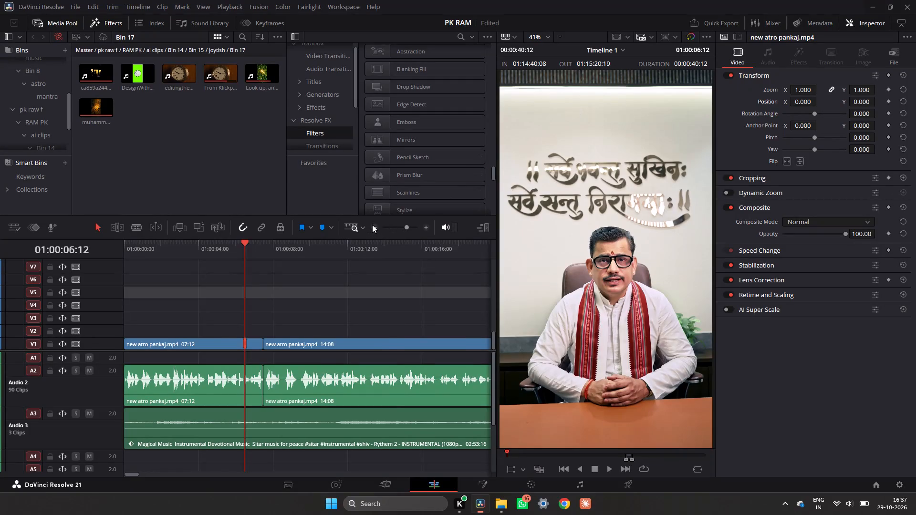
{"action": "left_click", "coordinate": [372, 225]}
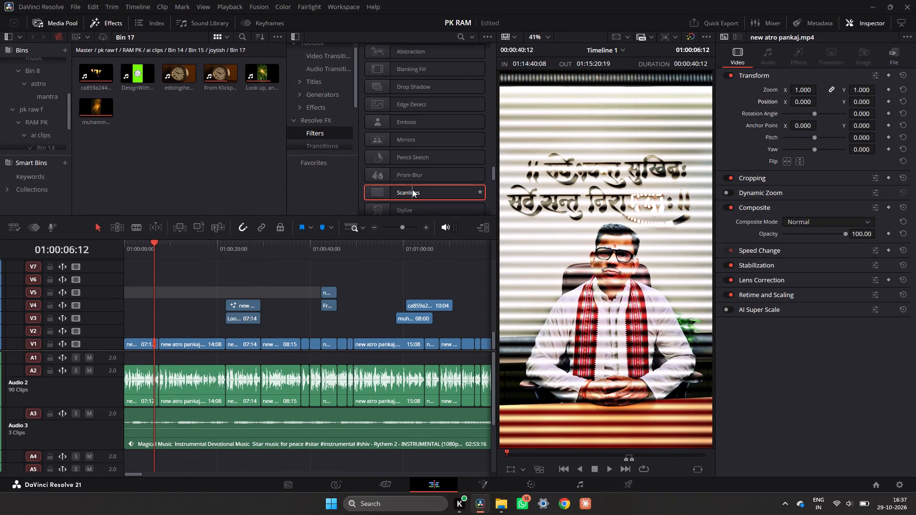
{"action": "scroll", "coordinate": [412, 189], "scroll_direction": "down", "scroll_amount": 1}
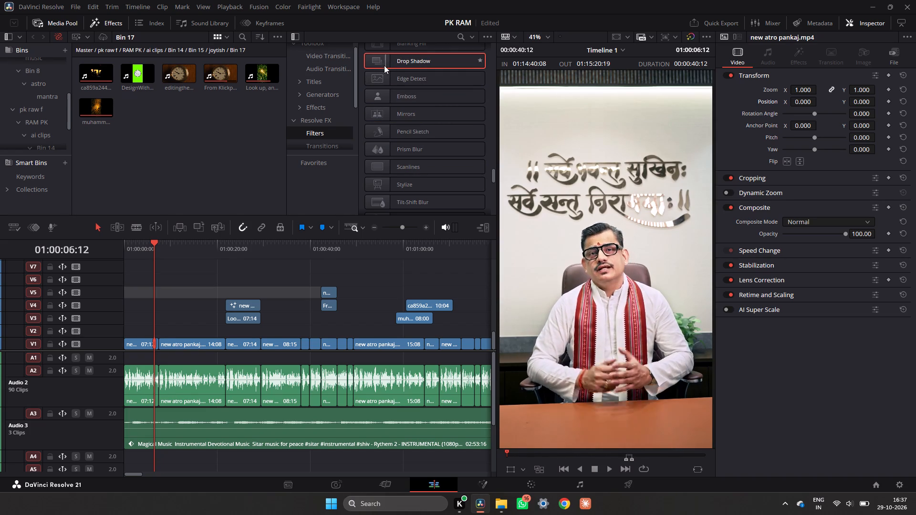
{"action": "scroll", "coordinate": [436, 58], "scroll_direction": "up", "scroll_amount": 1}
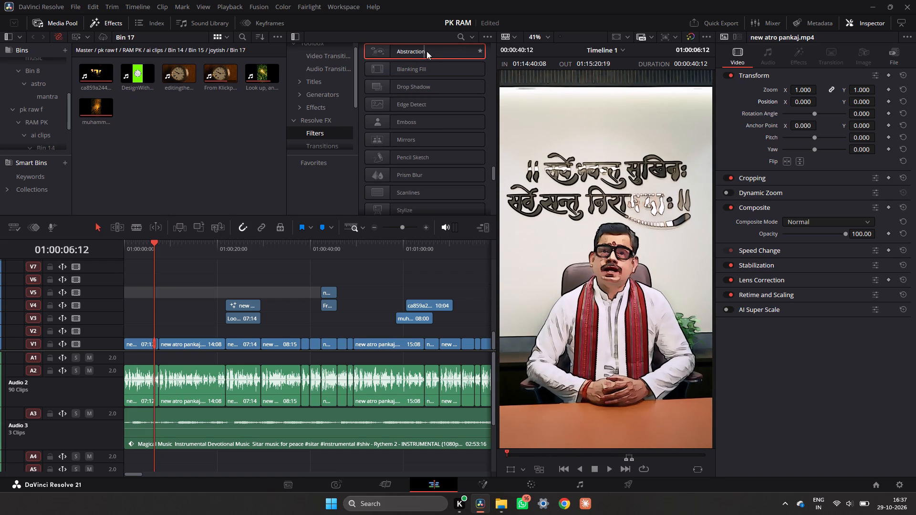
Preview the Resolve FX filters around UltraSharpen and the Stylize group on the talking-head clip at 01:00:06:12, and start timeline playback.
{"action": "scroll", "coordinate": [430, 57], "scroll_direction": "up", "scroll_amount": 2}
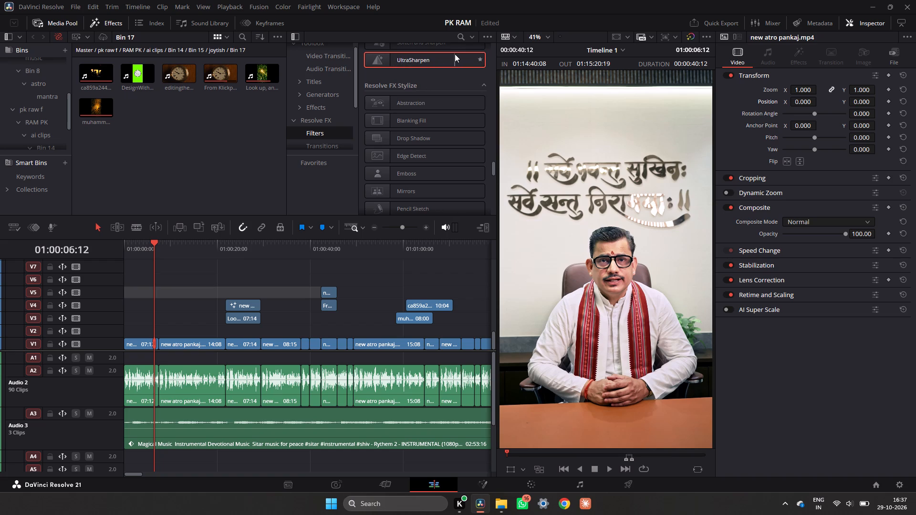
{"action": "key", "text": "space"}
{"action": "scroll", "coordinate": [379, 59], "scroll_direction": "up", "scroll_amount": 4}
{"action": "scroll", "coordinate": [434, 80], "scroll_direction": "up", "scroll_amount": 6}
{"action": "scroll", "coordinate": [443, 70], "scroll_direction": "down", "scroll_amount": 1}
{"action": "scroll", "coordinate": [441, 90], "scroll_direction": "up", "scroll_amount": 2}
{"action": "scroll", "coordinate": [441, 97], "scroll_direction": "down", "scroll_amount": 6}
{"action": "scroll", "coordinate": [435, 260], "scroll_direction": "down", "scroll_amount": 5}
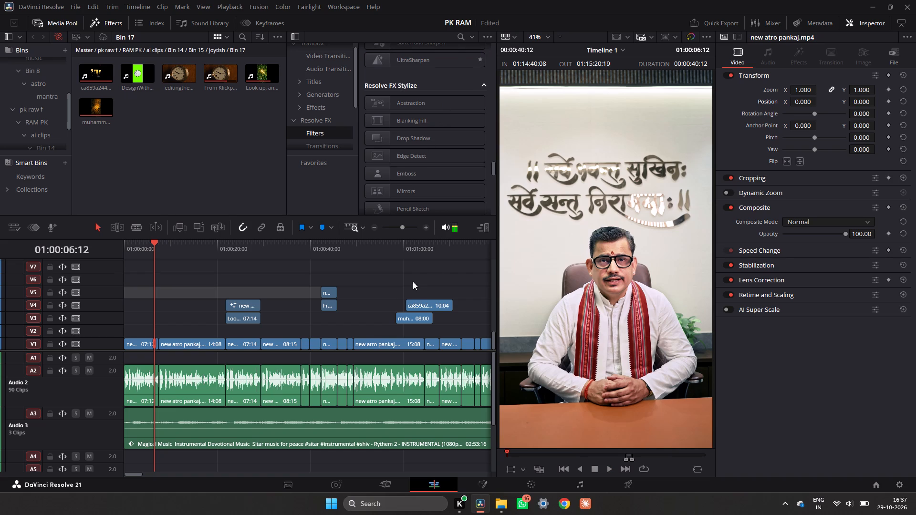
{"action": "scroll", "coordinate": [437, 66], "scroll_direction": "up", "scroll_amount": 3}
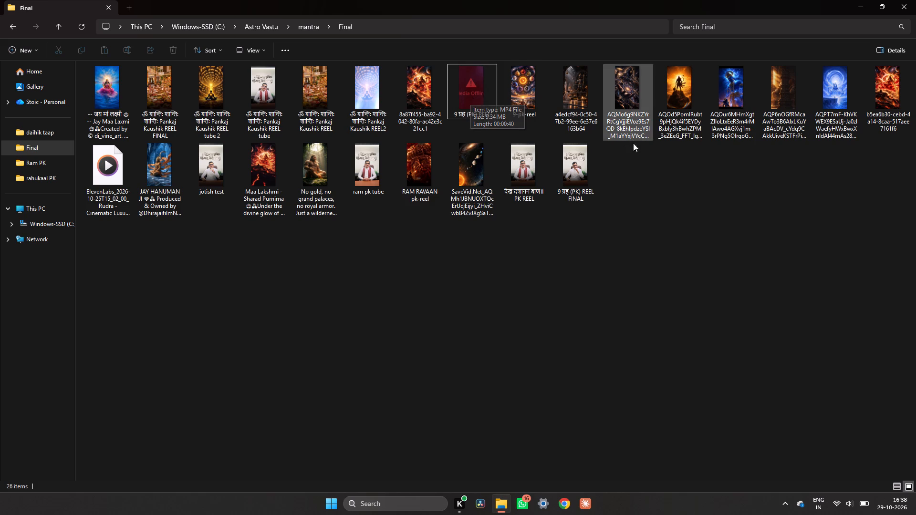
Relaunch DaVinci Resolve while the Final folder is open in File Explorer.
{"action": "left_click", "coordinate": [484, 501]}
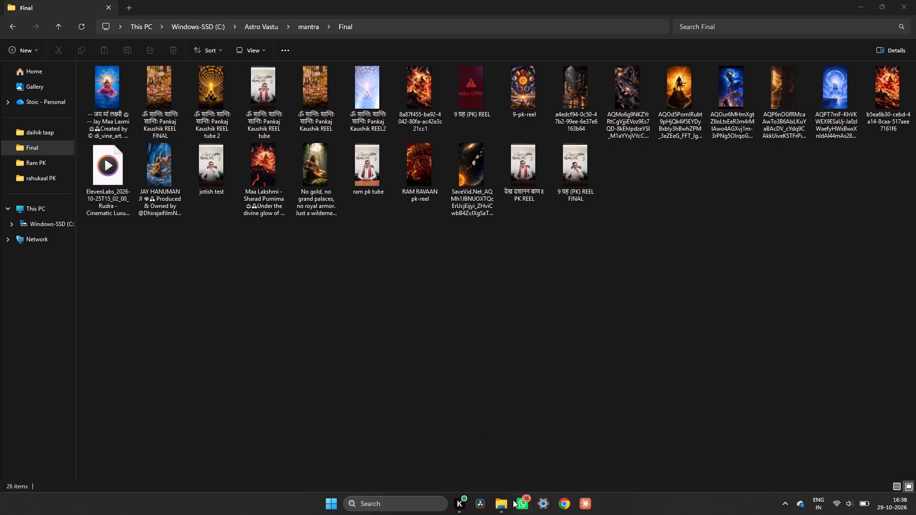
{"action": "left_click", "coordinate": [475, 507]}
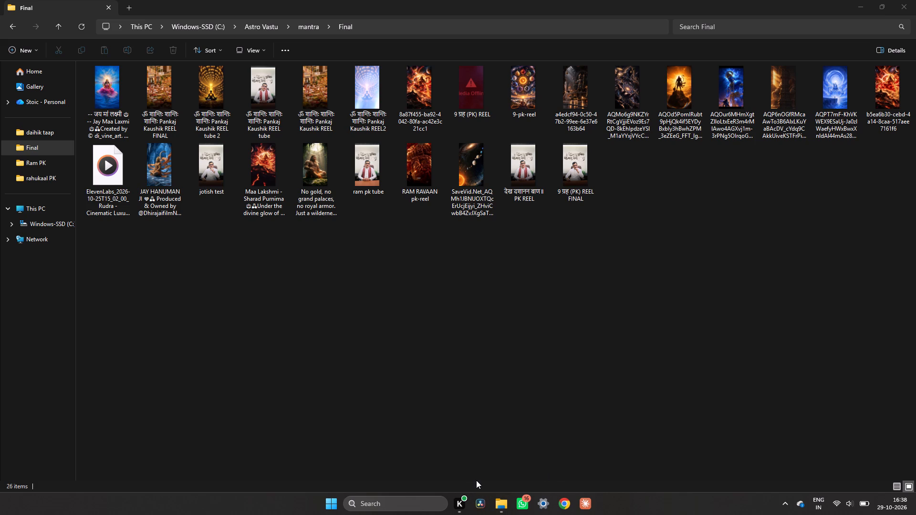
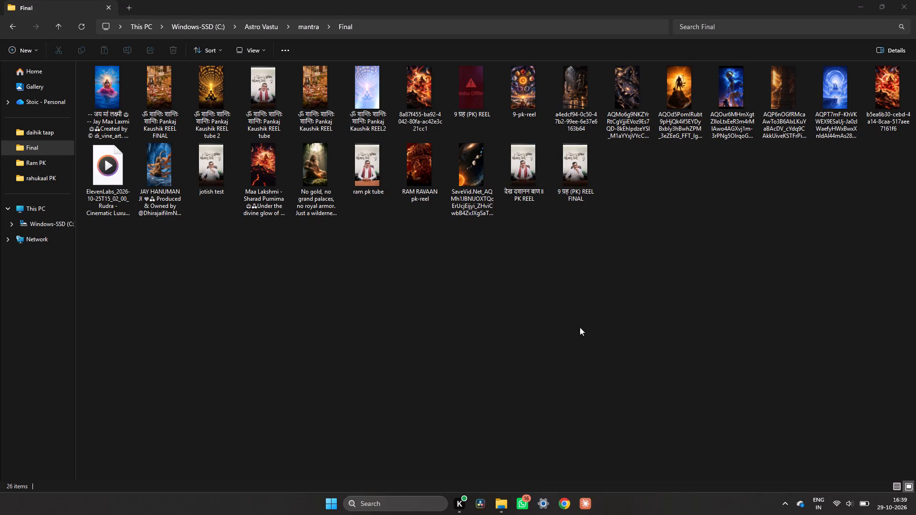
Open the PK RAM project from the local project library in DaVinci Resolve.
{"action": "left_click", "coordinate": [482, 509]}
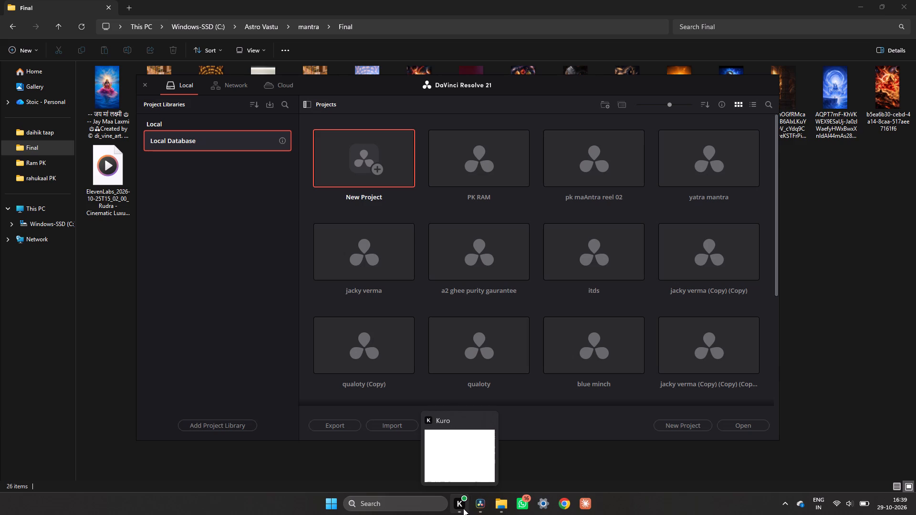
{"action": "double_click", "coordinate": [470, 174]}
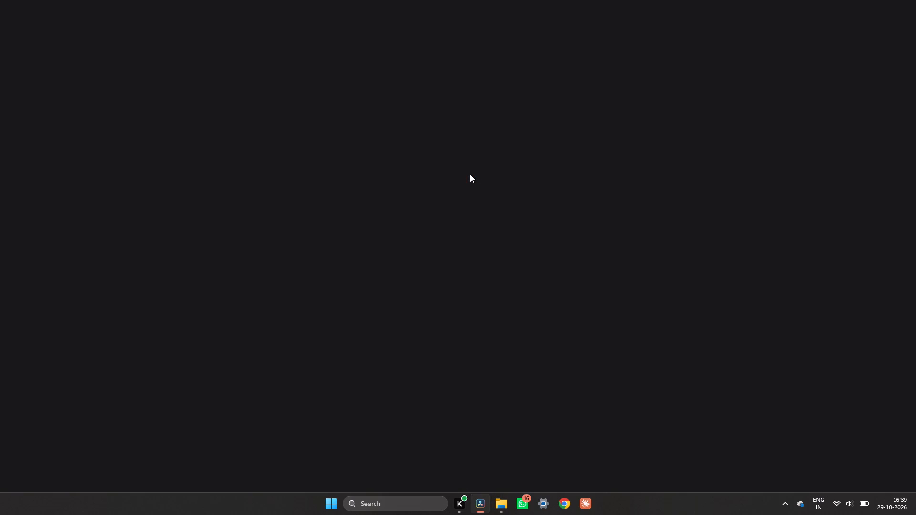
Play Timeline 1 up to about 01:00:20:01 to review the talking-head footage.
{"action": "key", "text": "space"}
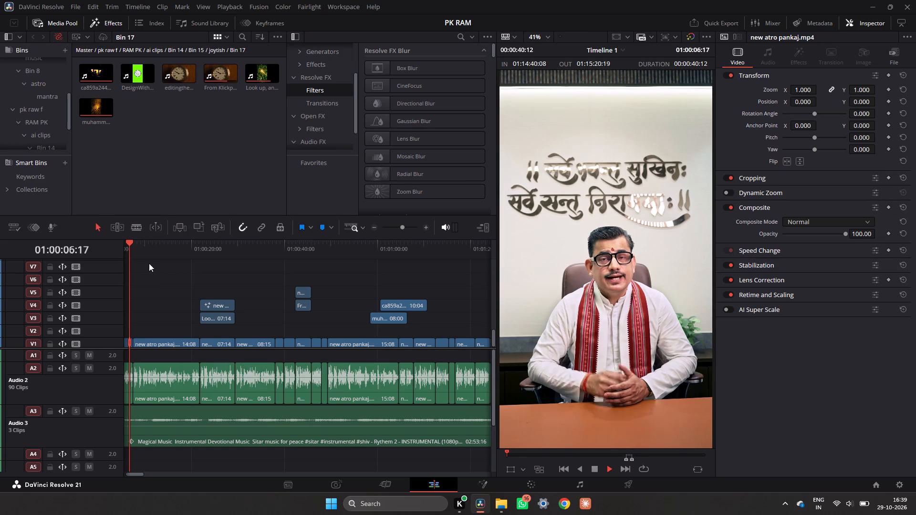
{"action": "left_click", "coordinate": [373, 229]}
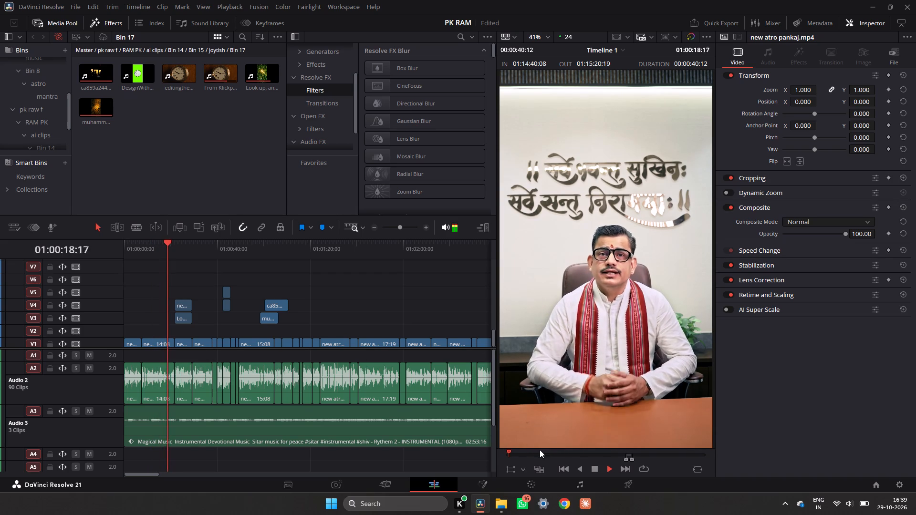
{"action": "key", "text": "space"}
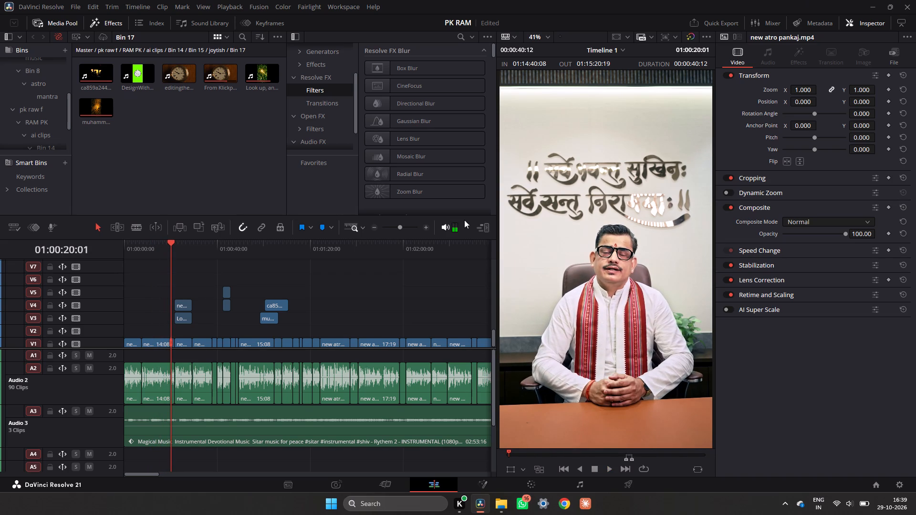
{"action": "right_click", "coordinate": [242, 128]}
{"action": "left_click", "coordinate": [295, 246]}
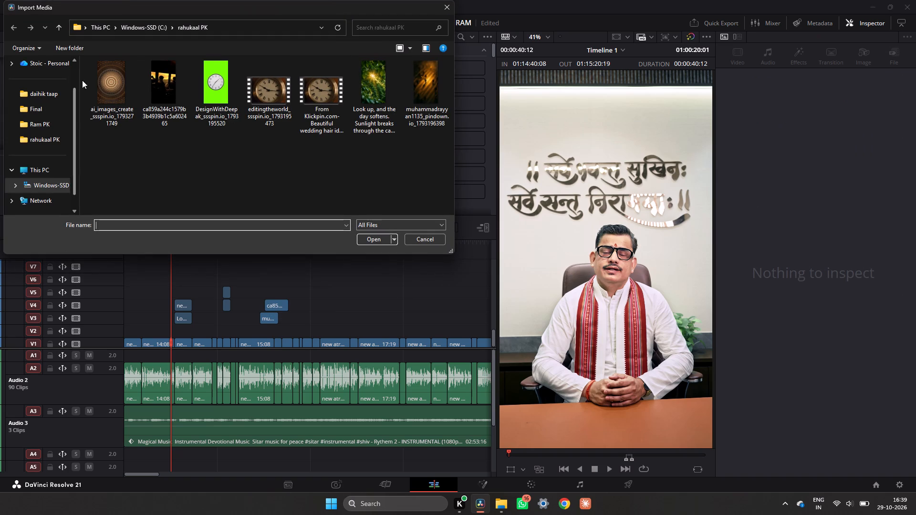
{"action": "left_click", "coordinate": [97, 81]}
{"action": "left_click", "coordinate": [377, 243]}
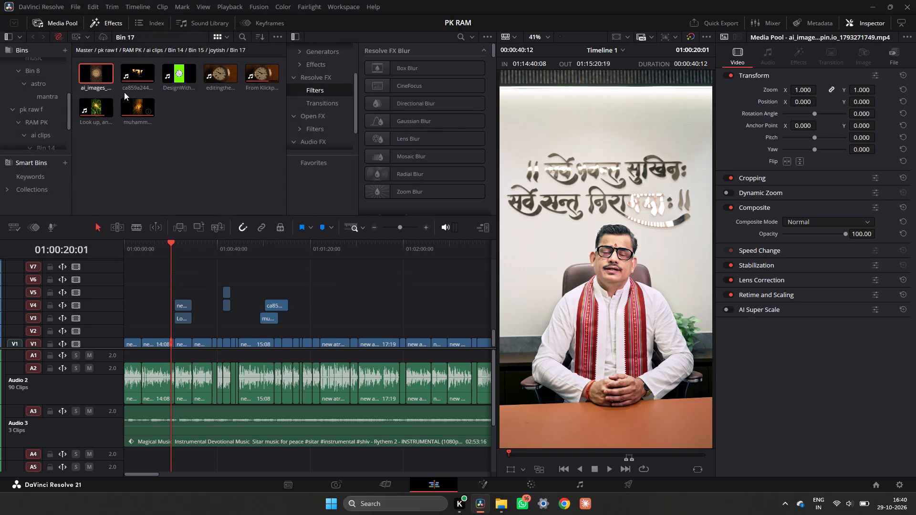
Place the imported mandala clip on track V2 at the start of Timeline 1, above the first talking-head clip.
{"action": "left_click_drag", "start_coordinate": [87, 66], "coordinate": [119, 323]}
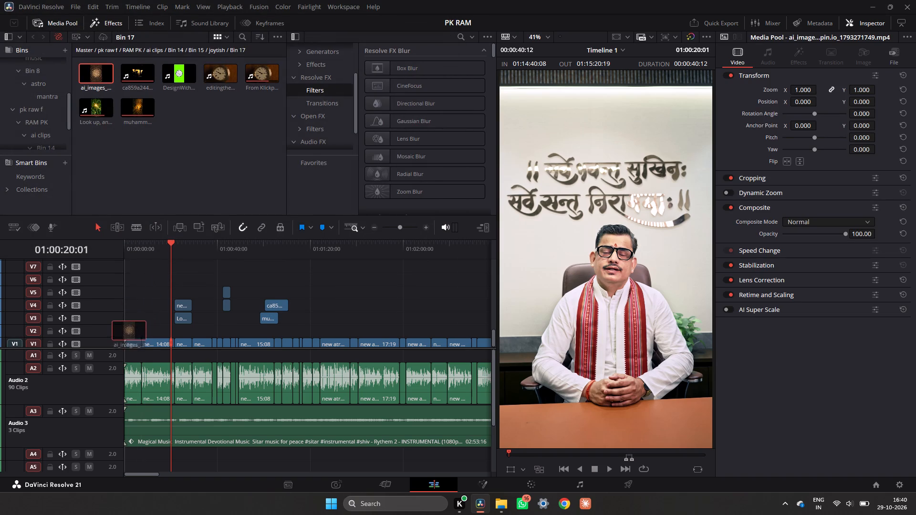
{"action": "left_click_drag", "start_coordinate": [119, 323], "coordinate": [118, 325]}
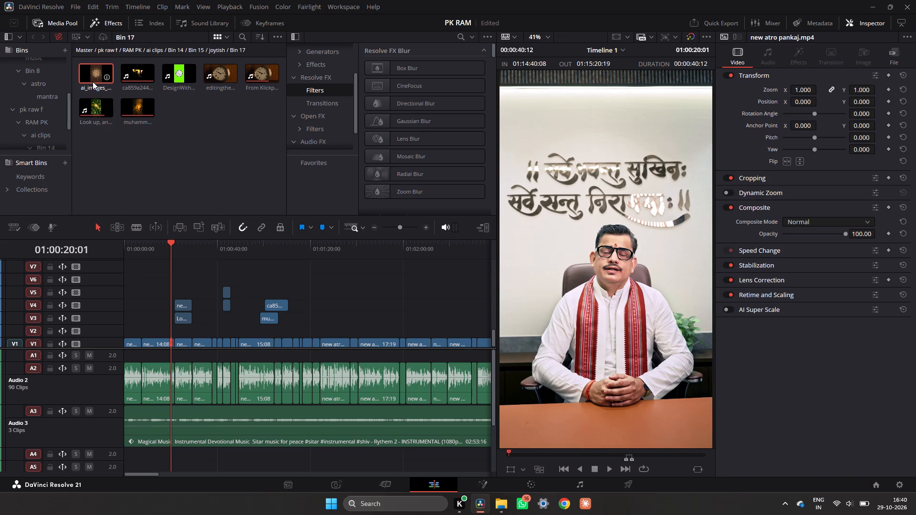
{"action": "left_click_drag", "start_coordinate": [92, 80], "coordinate": [126, 330]}
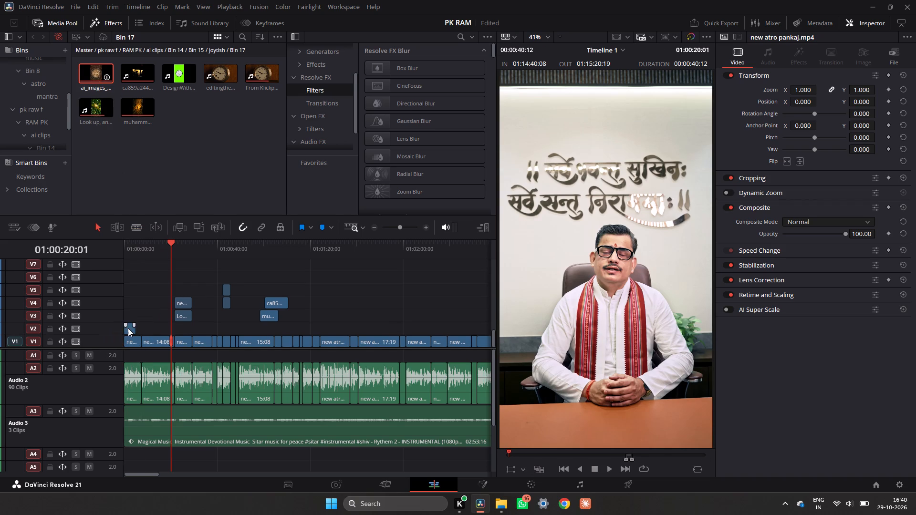
Duplicate the mandala clip on V2 and place the copy directly after the original, starting at 01:00:05:05.
{"action": "left_click_drag", "start_coordinate": [134, 250], "coordinate": [118, 255]}
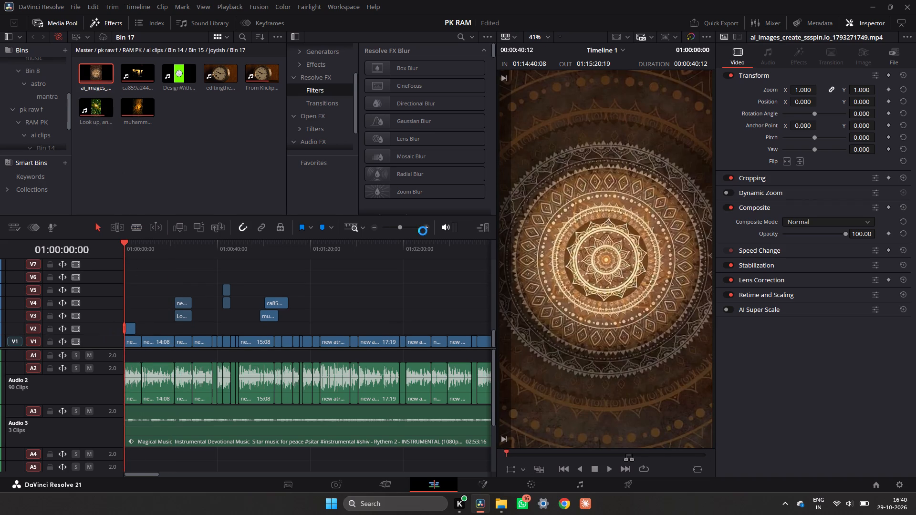
{"action": "triple_click", "coordinate": [424, 231]}
{"action": "left_click_drag", "start_coordinate": [167, 254], "coordinate": [139, 259]}
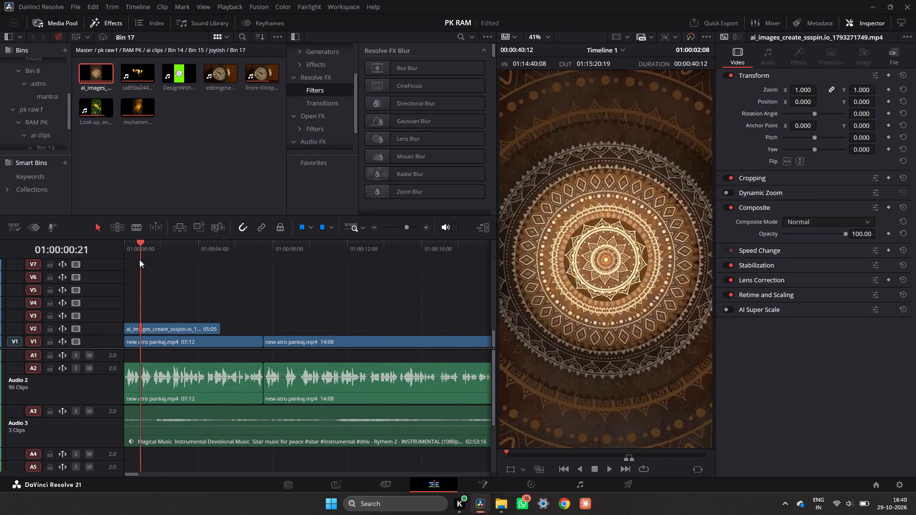
{"action": "left_click_drag", "start_coordinate": [139, 259], "coordinate": [133, 263]}
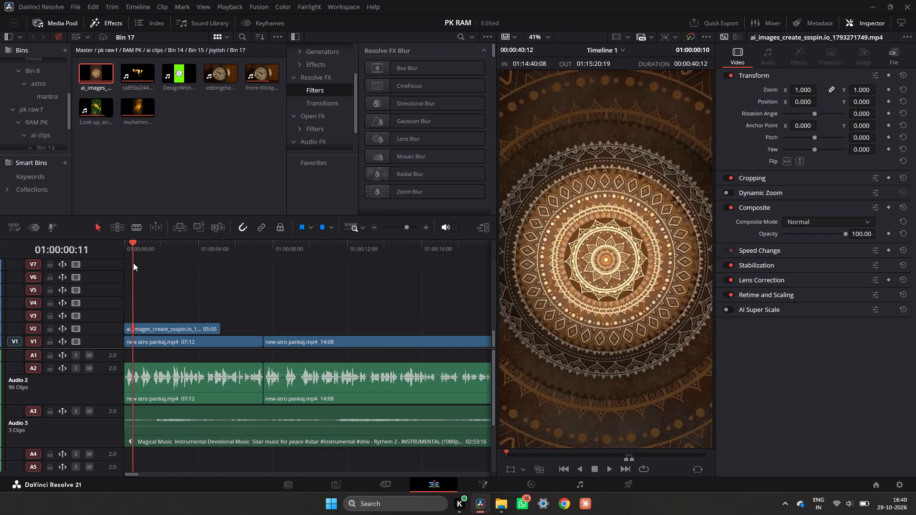
{"action": "left_click_drag", "start_coordinate": [133, 263], "coordinate": [231, 306]}
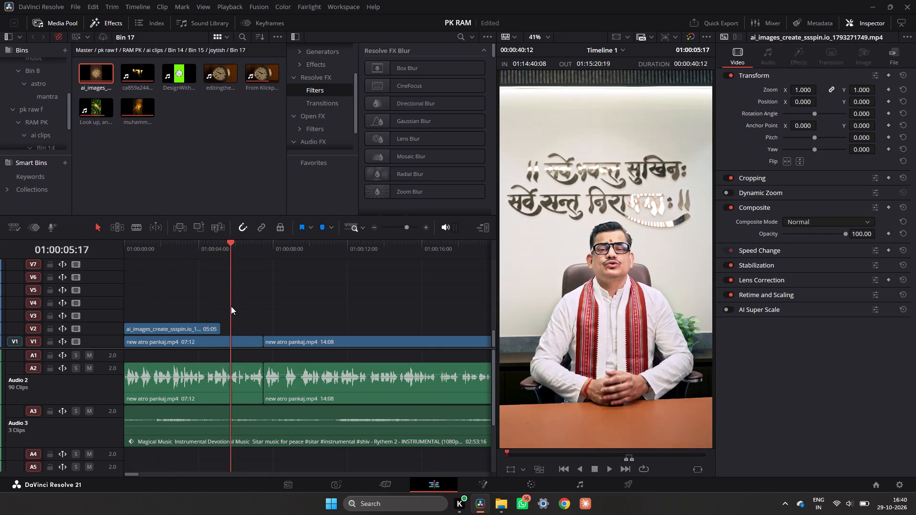
{"action": "left_click_drag", "start_coordinate": [231, 306], "coordinate": [222, 318]}
{"action": "left_click_drag", "start_coordinate": [221, 331], "coordinate": [228, 332]}
{"action": "left_click", "coordinate": [185, 330]}
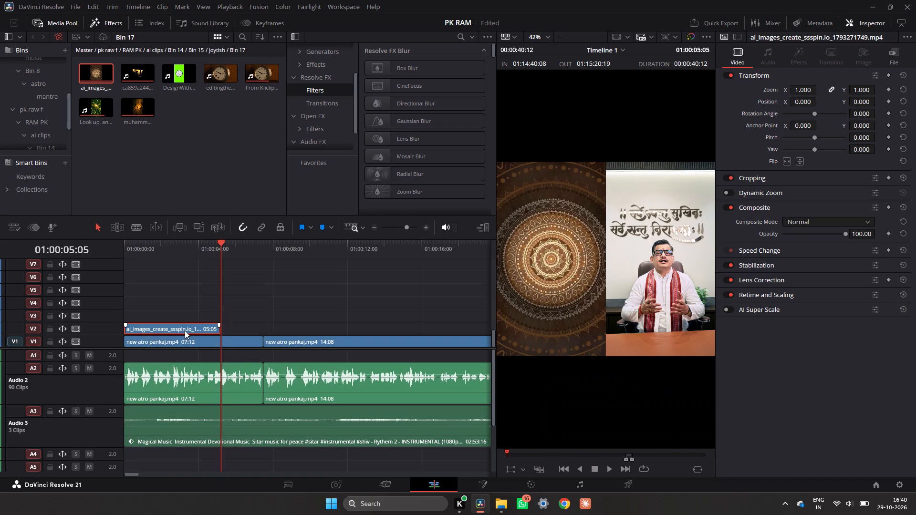
{"action": "left_click_drag", "start_coordinate": [185, 330], "coordinate": [289, 333], "text": "alt"}
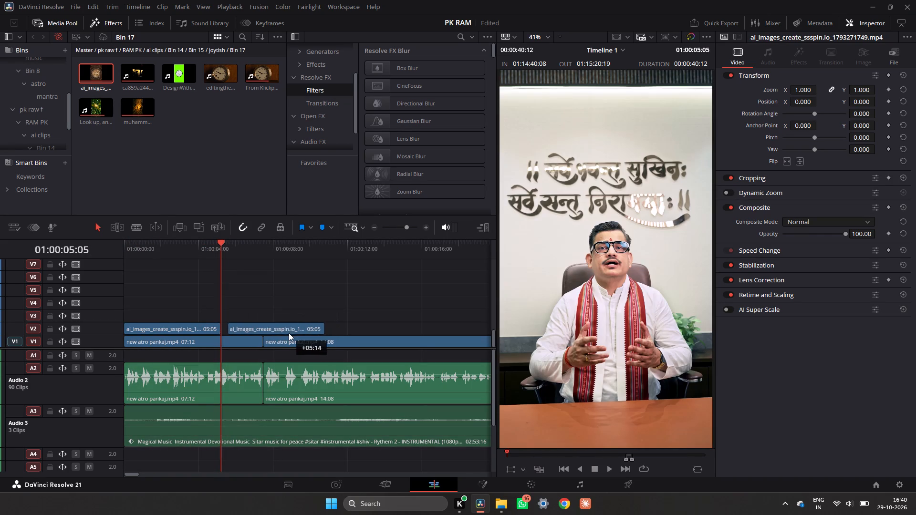
{"action": "left_click_drag", "start_coordinate": [289, 333], "coordinate": [286, 334], "text": "alt"}
Trim the second mandala clip to 02:07 so it ends with the first talking-head clip on V1.
{"action": "left_click_drag", "start_coordinate": [227, 246], "coordinate": [211, 255]}
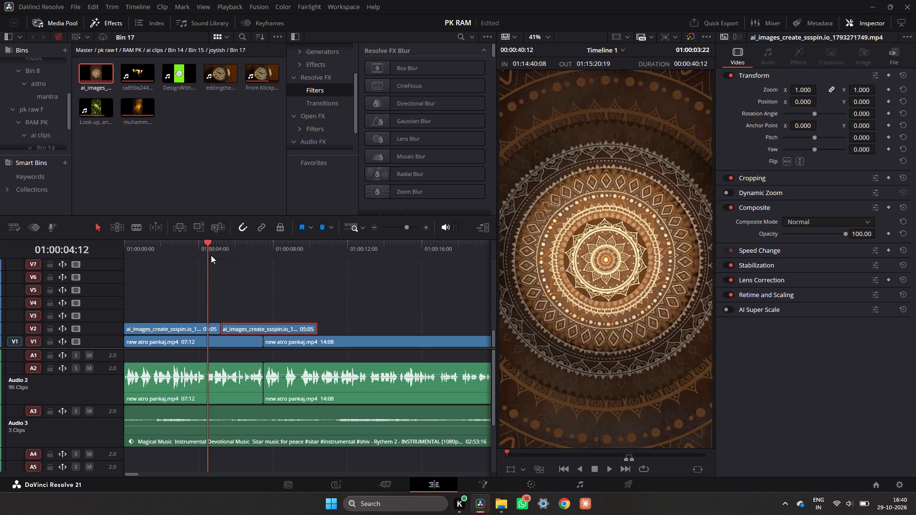
{"action": "left_click_drag", "start_coordinate": [211, 255], "coordinate": [212, 256]}
{"action": "left_click_drag", "start_coordinate": [318, 332], "coordinate": [271, 340]}
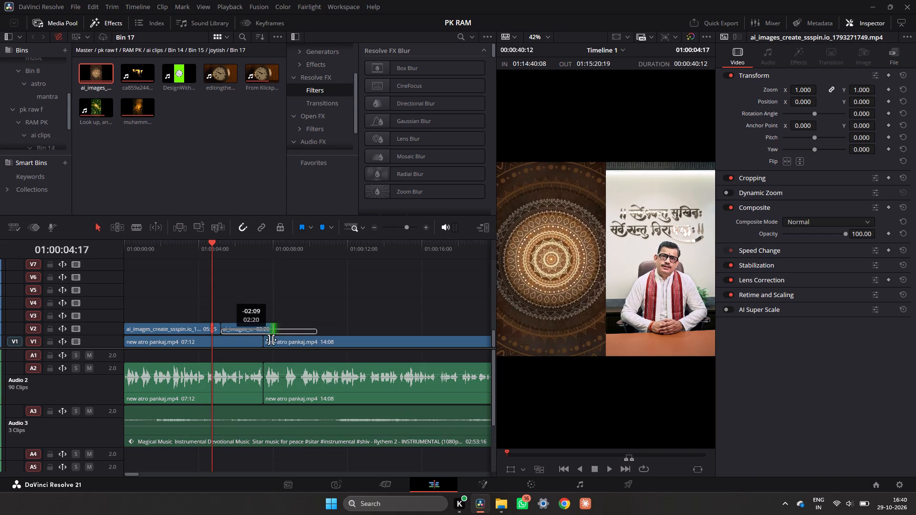
{"action": "left_click_drag", "start_coordinate": [271, 340], "coordinate": [265, 341]}
Play the mandala section from 01:00:00:00 to 01:00:02:08 to review it.
{"action": "left_click", "coordinate": [126, 246]}
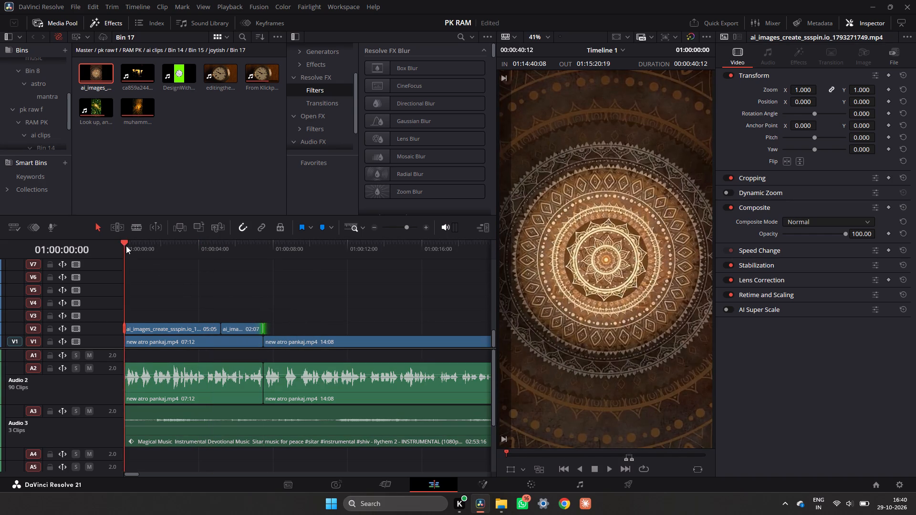
{"action": "key", "text": "space"}
{"action": "key", "text": "space"}
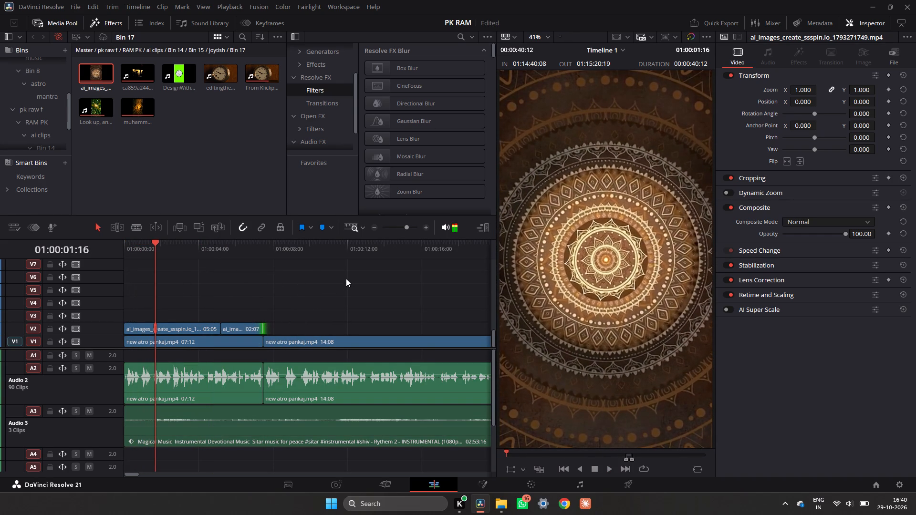
{"action": "key", "text": "space"}
{"action": "key", "text": "space"}
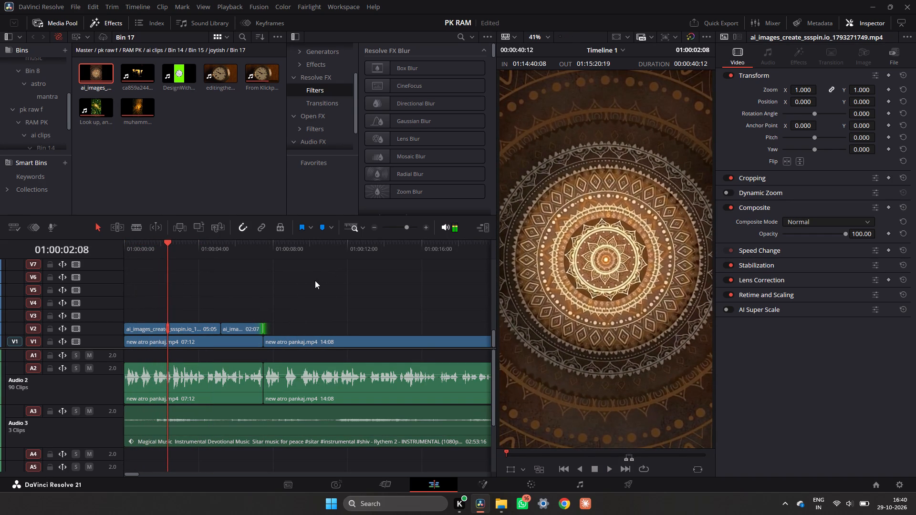
Apply the Gaussian Blur filter to both mandala clips on V2.
{"action": "left_click", "coordinate": [456, 119]}
{"action": "left_click_drag", "start_coordinate": [456, 119], "coordinate": [320, 214]}
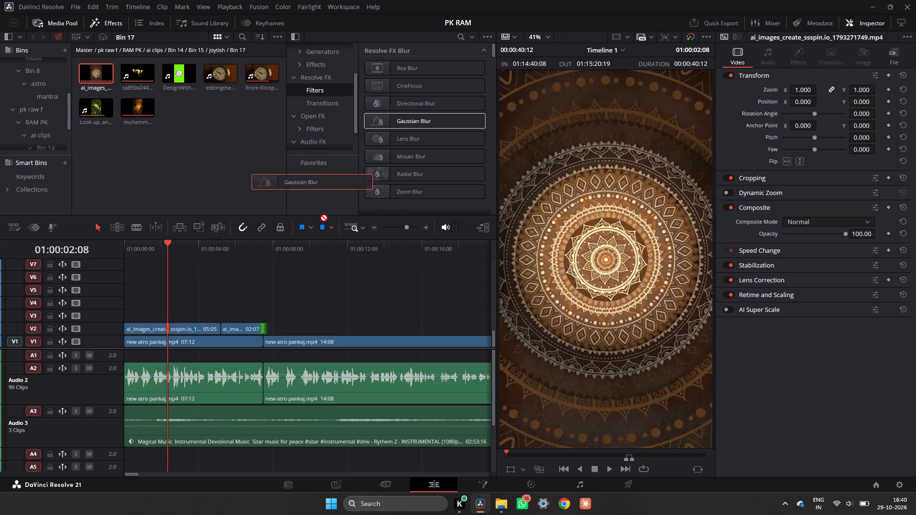
{"action": "left_click_drag", "start_coordinate": [320, 214], "coordinate": [204, 325]}
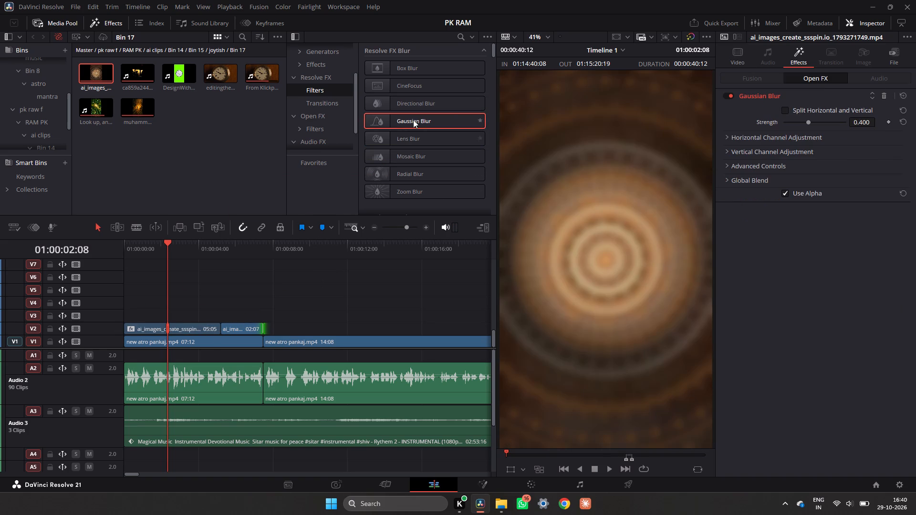
{"action": "left_click_drag", "start_coordinate": [415, 115], "coordinate": [242, 324]}
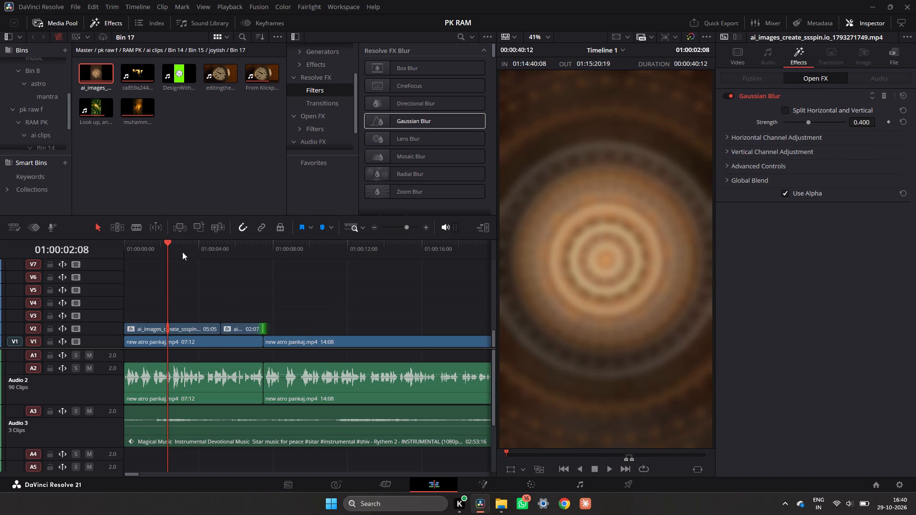
Reduce the Gaussian Blur strength on the first mandala clip so its pattern is only softly blurred.
{"action": "left_click_drag", "start_coordinate": [173, 249], "coordinate": [147, 261]}
{"action": "left_click", "coordinate": [194, 329]}
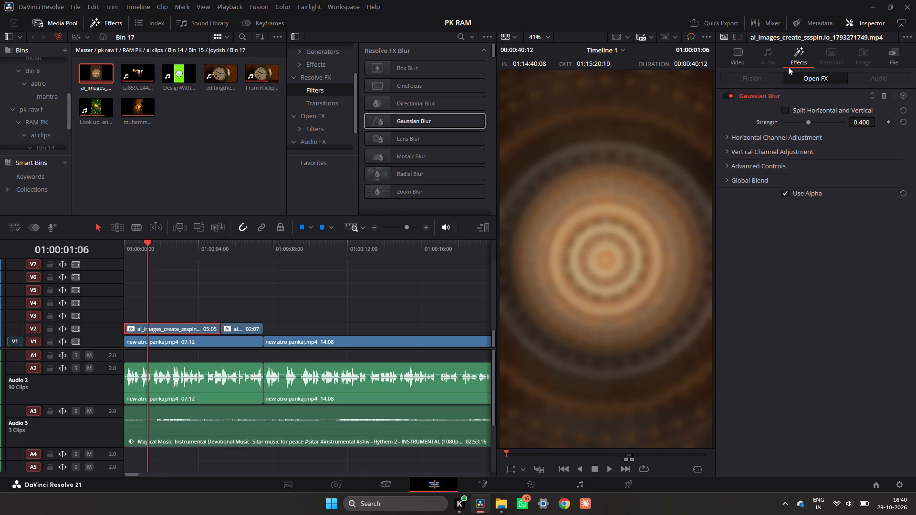
{"action": "left_click_drag", "start_coordinate": [859, 120], "coordinate": [831, 141]}
{"action": "left_click_drag", "start_coordinate": [831, 141], "coordinate": [750, 156]}
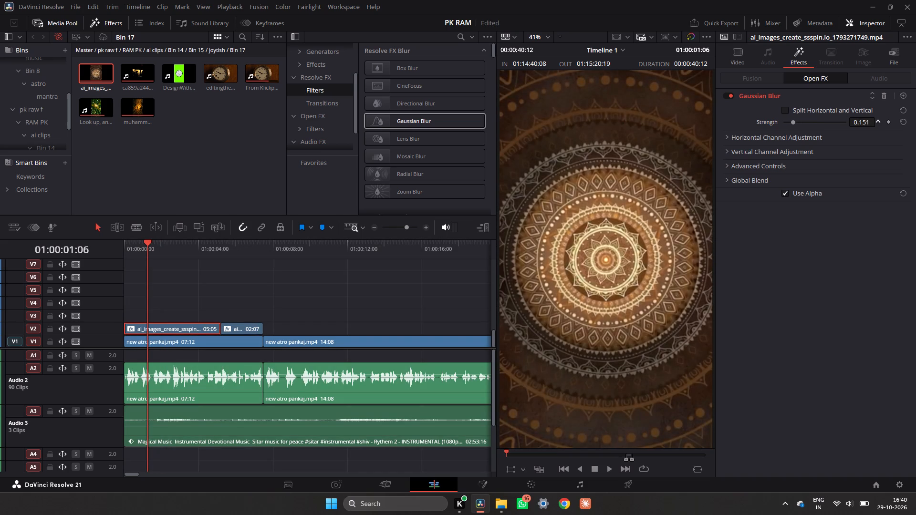
{"action": "left_click_drag", "start_coordinate": [750, 156], "coordinate": [776, 180]}
Set the Gaussian Blur strength of the second mandala clip to about 0.225.
{"action": "left_click", "coordinate": [239, 327]}
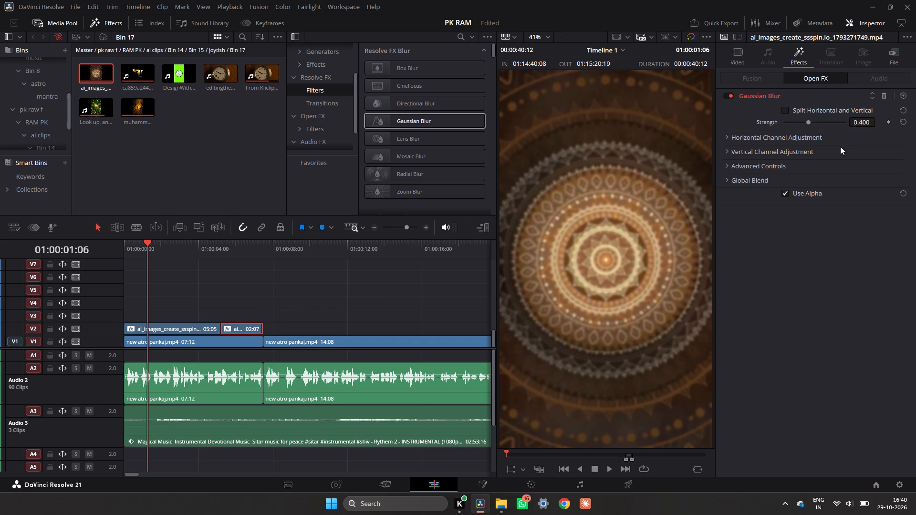
{"action": "left_click_drag", "start_coordinate": [856, 122], "coordinate": [772, 171]}
{"action": "left_click_drag", "start_coordinate": [772, 171], "coordinate": [772, 174]}
{"action": "left_click_drag", "start_coordinate": [772, 174], "coordinate": [773, 174]}
{"action": "left_click", "coordinate": [225, 271]}
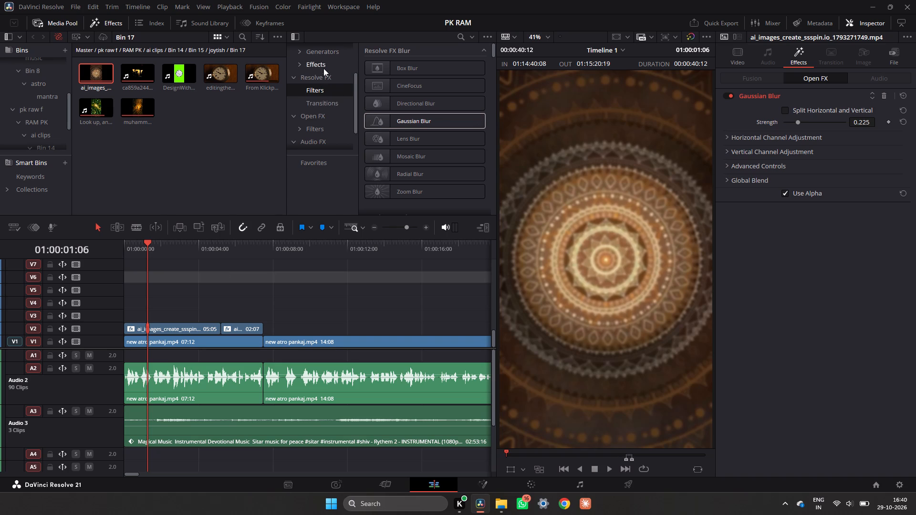
Add a Solid Color generator on track V3 at the start of the timeline, above the mandala clips.
{"action": "left_click", "coordinate": [337, 51]}
{"action": "scroll", "coordinate": [438, 174], "scroll_direction": "down", "scroll_amount": 7}
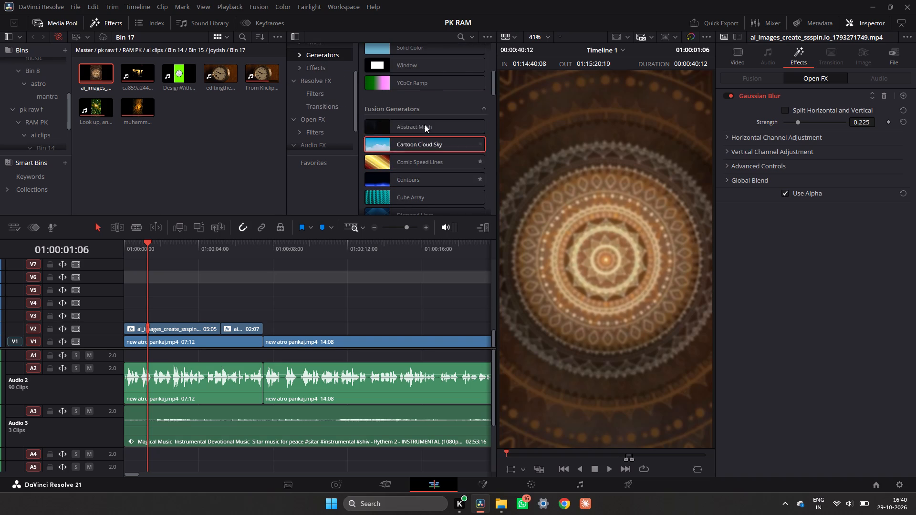
{"action": "left_click_drag", "start_coordinate": [417, 47], "coordinate": [176, 319]}
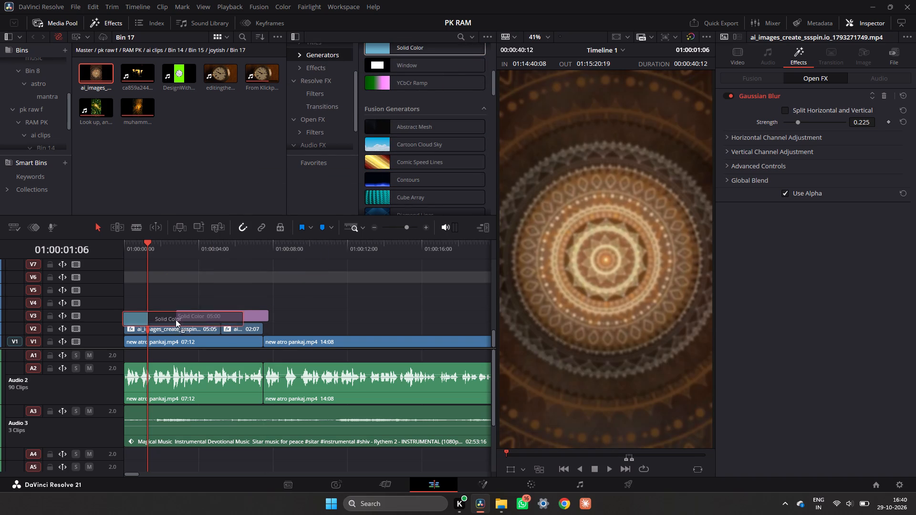
{"action": "left_click_drag", "start_coordinate": [176, 319], "coordinate": [123, 316]}
Extend the Solid Color clip on V3 to a duration of 07:12, ending level with the second mandala clip.
{"action": "left_click", "coordinate": [211, 315]}
{"action": "left_click_drag", "start_coordinate": [212, 315], "coordinate": [223, 320]}
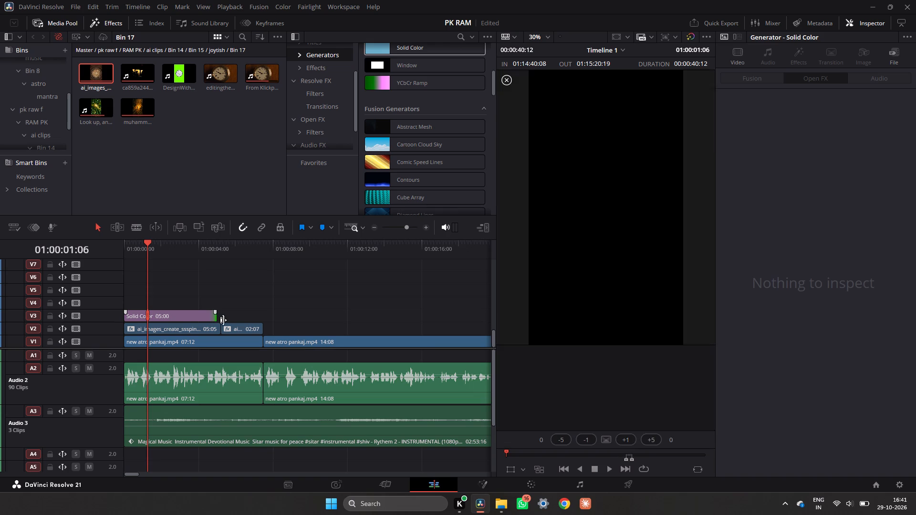
{"action": "left_click_drag", "start_coordinate": [223, 320], "coordinate": [243, 321]}
{"action": "left_click_drag", "start_coordinate": [212, 316], "coordinate": [258, 317]}
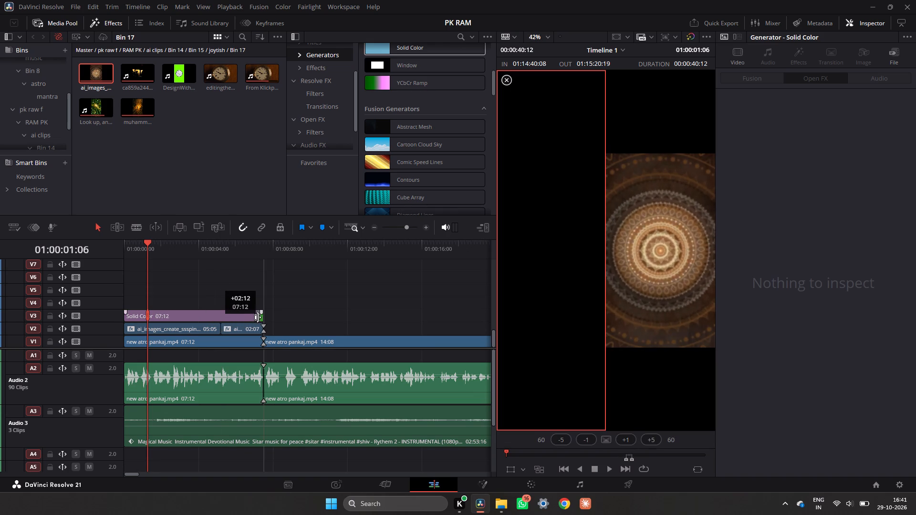
{"action": "left_click_drag", "start_coordinate": [258, 317], "coordinate": [258, 317]}
Set the Solid Color generator's color to white.
{"action": "left_click", "coordinate": [240, 317]}
{"action": "left_click", "coordinate": [787, 104]}
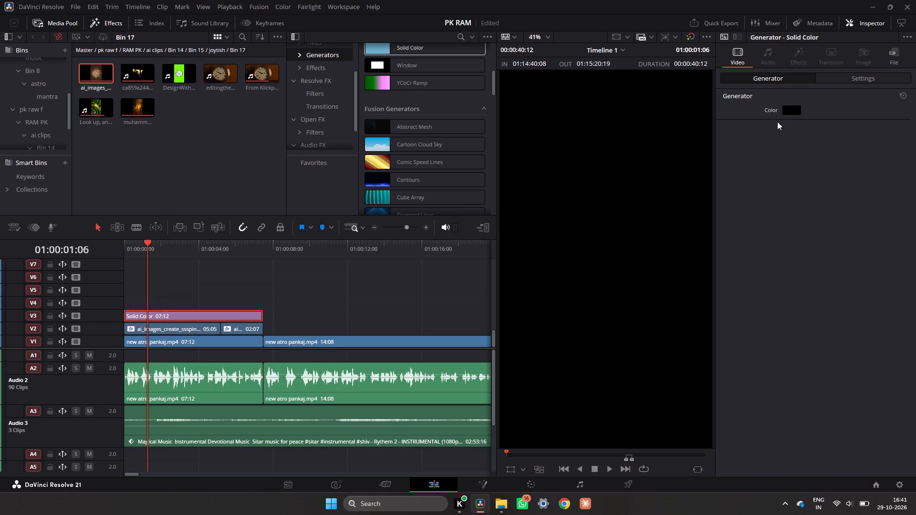
{"action": "left_click", "coordinate": [791, 107]}
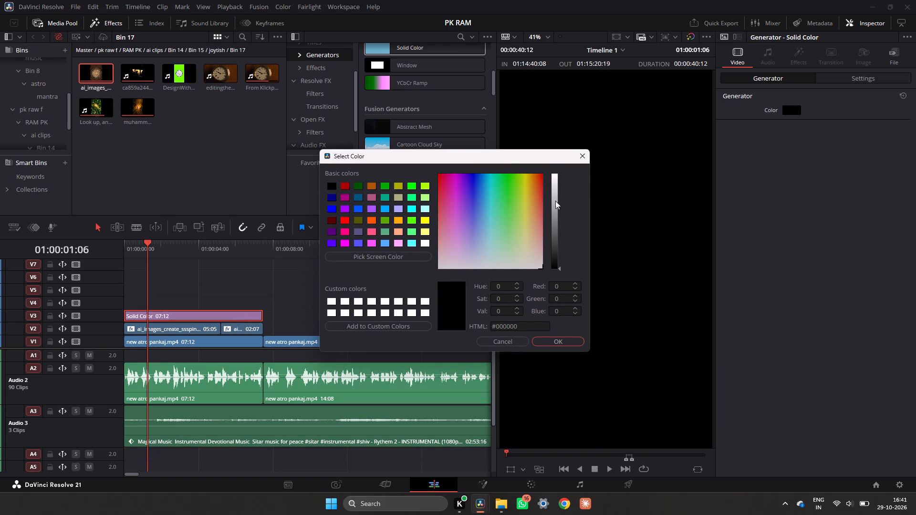
{"action": "left_click", "coordinate": [555, 175]}
{"action": "left_click_drag", "start_coordinate": [557, 175], "coordinate": [552, 159]}
{"action": "left_click", "coordinate": [572, 340]}
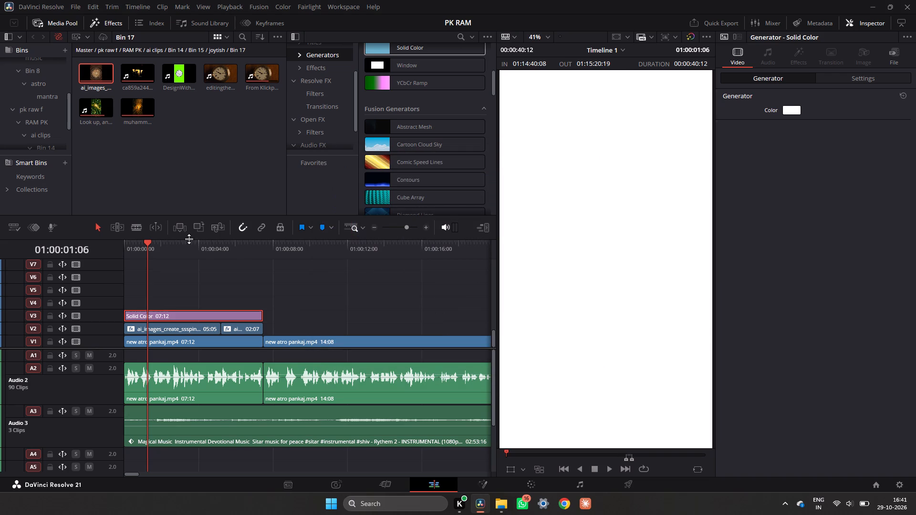
Lower the Solid Color clip's opacity to 39.00 so the mandala shows through it.
{"action": "left_click", "coordinate": [869, 75]}
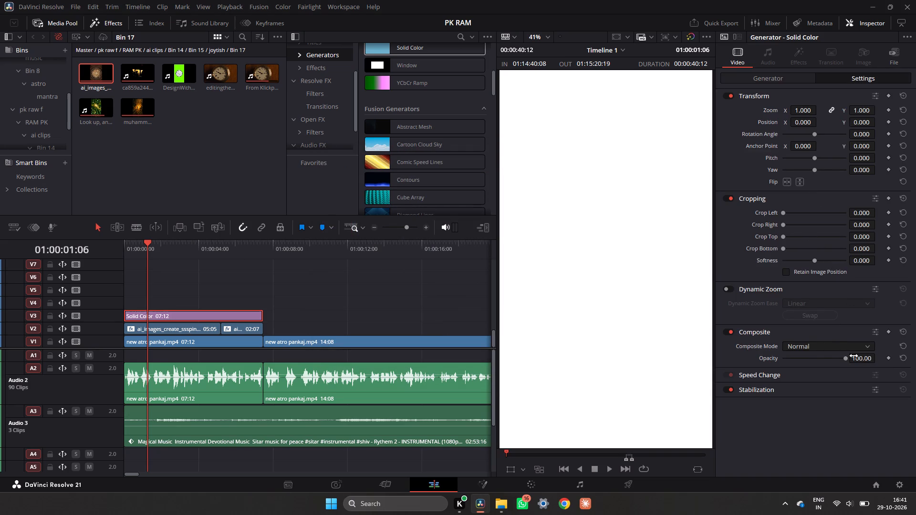
{"action": "left_click_drag", "start_coordinate": [854, 356], "coordinate": [727, 362]}
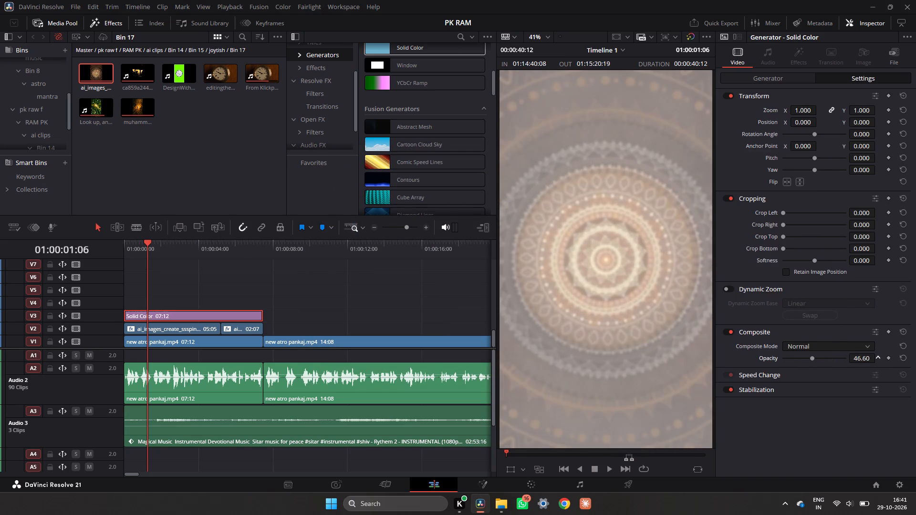
{"action": "left_click_drag", "start_coordinate": [727, 362], "coordinate": [718, 364]}
{"action": "left_click_drag", "start_coordinate": [718, 364], "coordinate": [704, 373]}
{"action": "left_click_drag", "start_coordinate": [704, 373], "coordinate": [708, 374]}
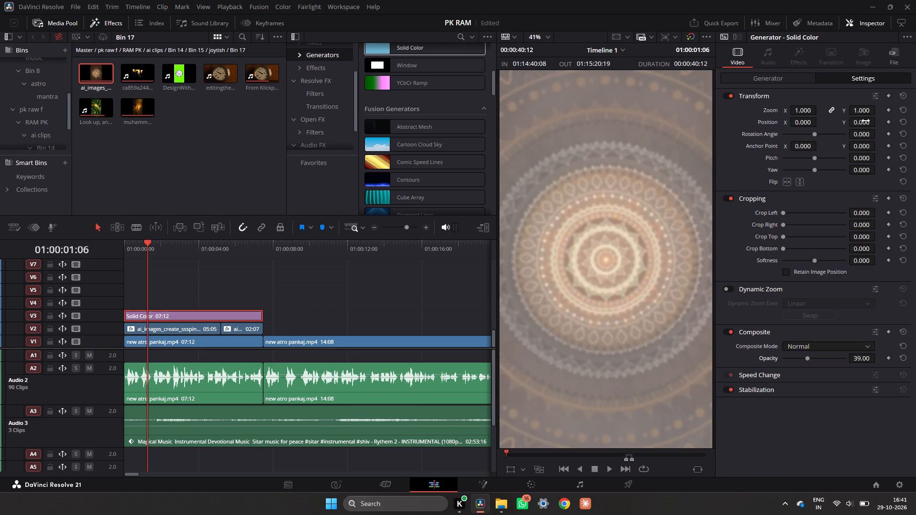
Scale the Solid Color clip down to a zoom of 0.840 so it forms a panel inside the mandala frame.
{"action": "left_click_drag", "start_coordinate": [869, 109], "coordinate": [860, 130]}
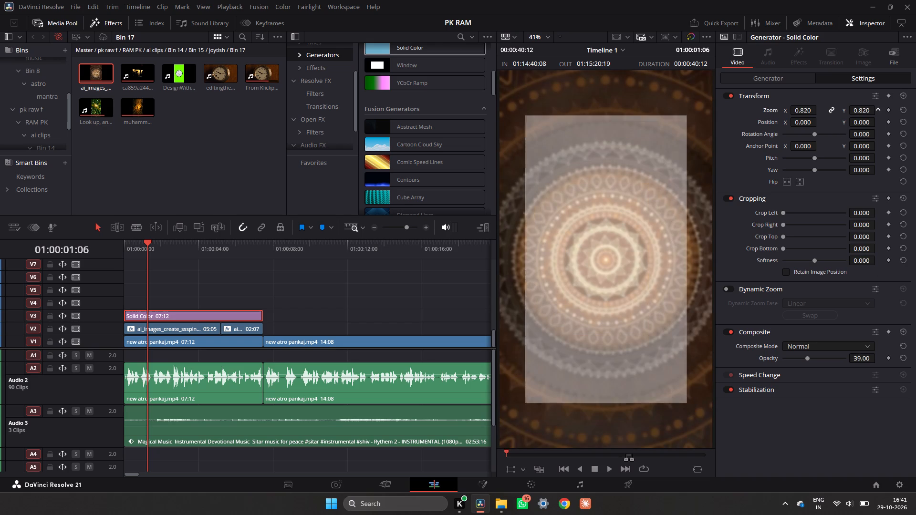
{"action": "left_click_drag", "start_coordinate": [860, 130], "coordinate": [861, 131]}
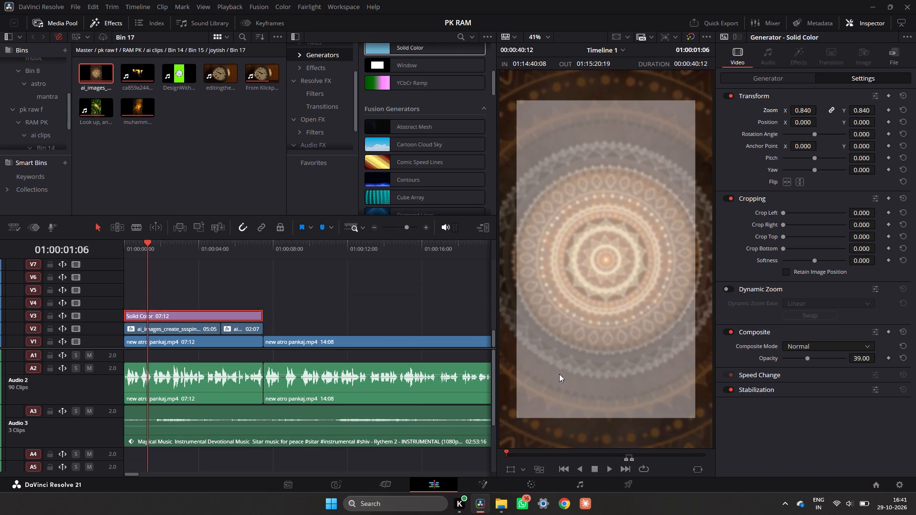
Play the intro from the start of the timeline through to the second talking-head clip.
{"action": "left_click", "coordinate": [130, 244]}
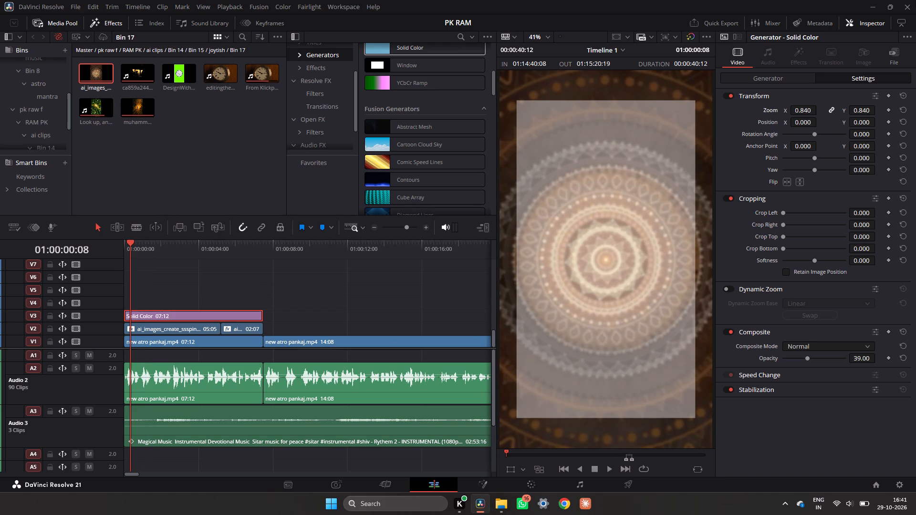
{"action": "left_click", "coordinate": [429, 224]}
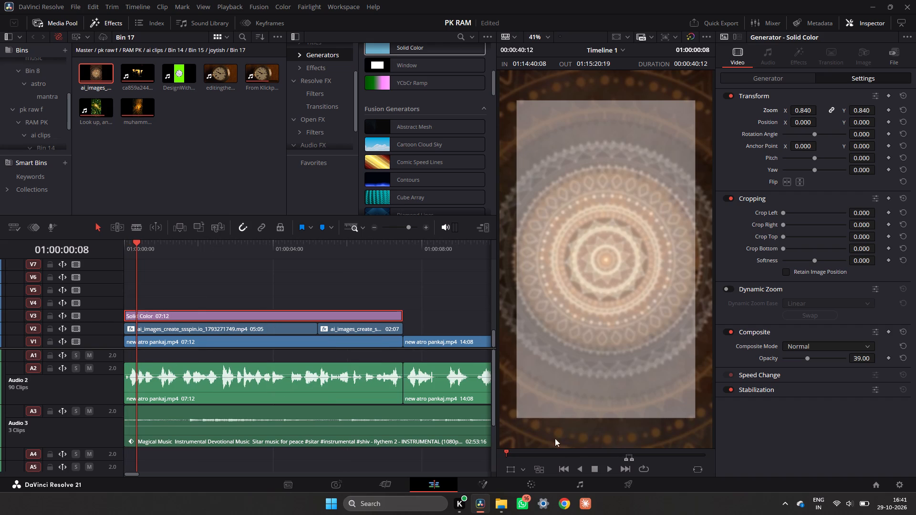
{"action": "left_click_drag", "start_coordinate": [134, 247], "coordinate": [123, 248]}
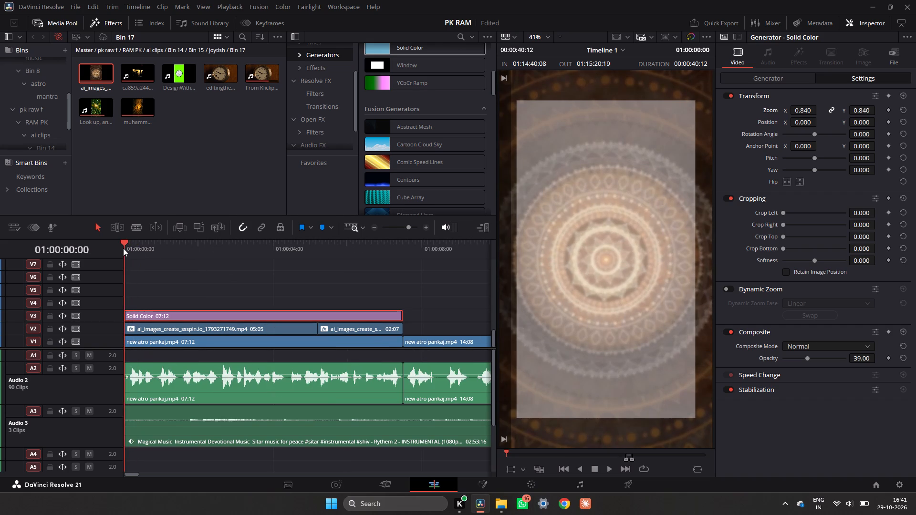
{"action": "key", "text": "space"}
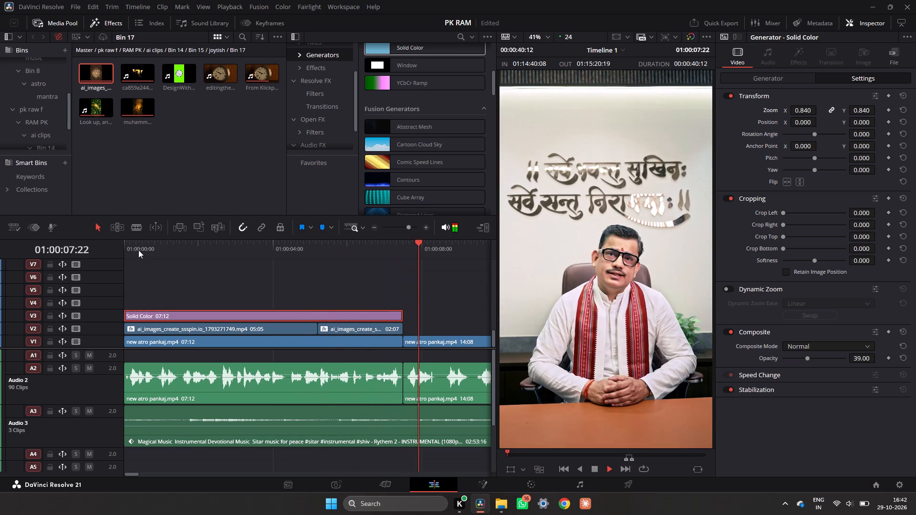
{"action": "key", "text": "space"}
Split the Solid Color, first mandala and first talking-head video clips on V3, V2 and V1 at 01:00:01:13.
{"action": "left_click_drag", "start_coordinate": [136, 248], "coordinate": [120, 250]}
{"action": "key", "text": "space"}
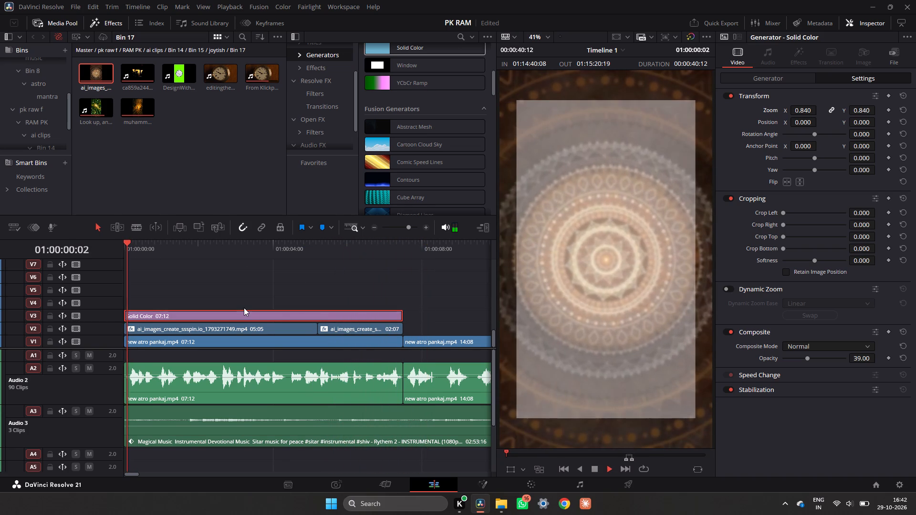
{"action": "key", "text": "space"}
{"action": "key", "text": "space"}
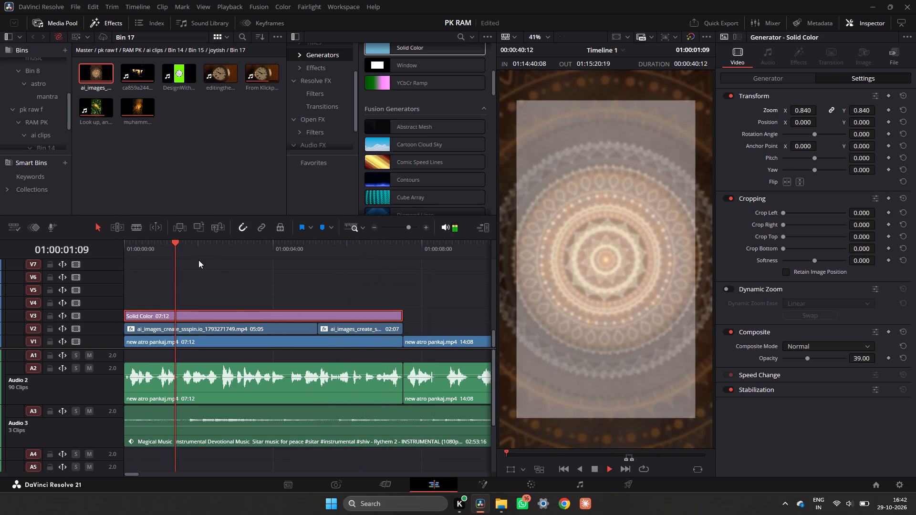
{"action": "key", "text": "space"}
{"action": "left_click_drag", "start_coordinate": [198, 246], "coordinate": [181, 256]}
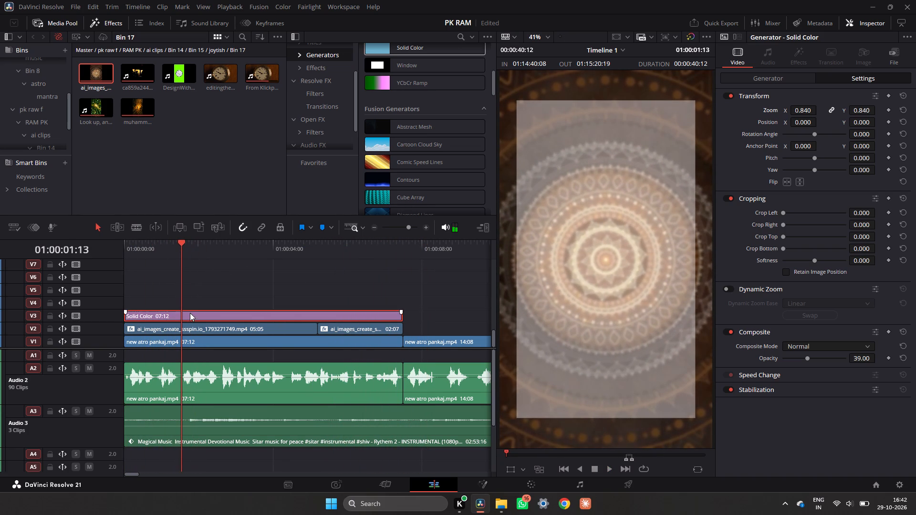
{"action": "left_click_drag", "start_coordinate": [206, 294], "coordinate": [212, 346]}
{"action": "key", "text": "ctrl+b"}
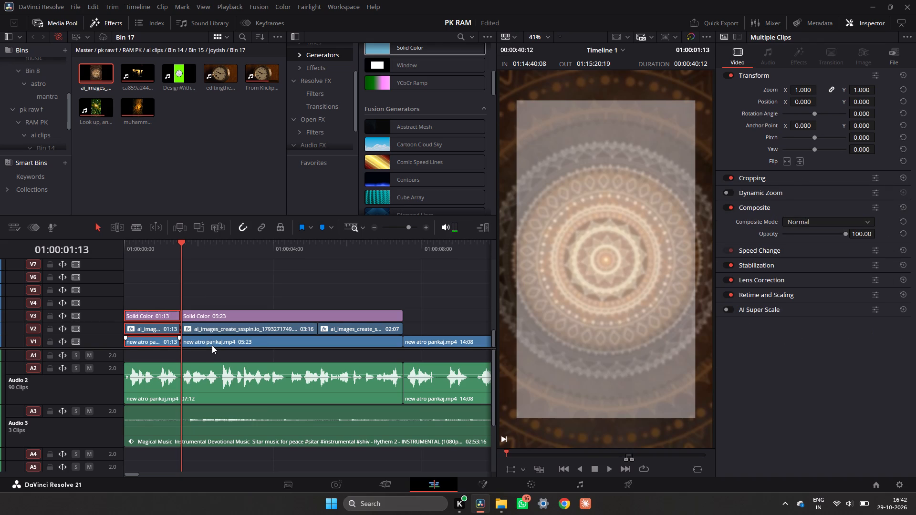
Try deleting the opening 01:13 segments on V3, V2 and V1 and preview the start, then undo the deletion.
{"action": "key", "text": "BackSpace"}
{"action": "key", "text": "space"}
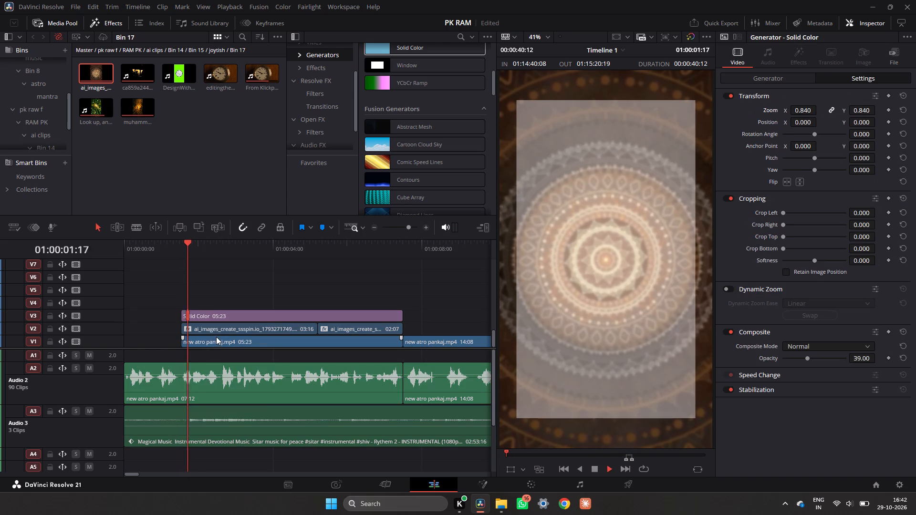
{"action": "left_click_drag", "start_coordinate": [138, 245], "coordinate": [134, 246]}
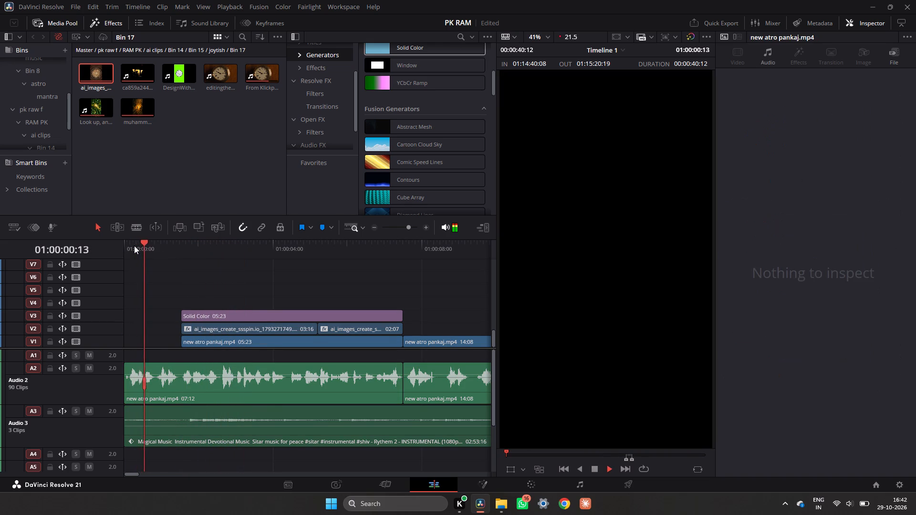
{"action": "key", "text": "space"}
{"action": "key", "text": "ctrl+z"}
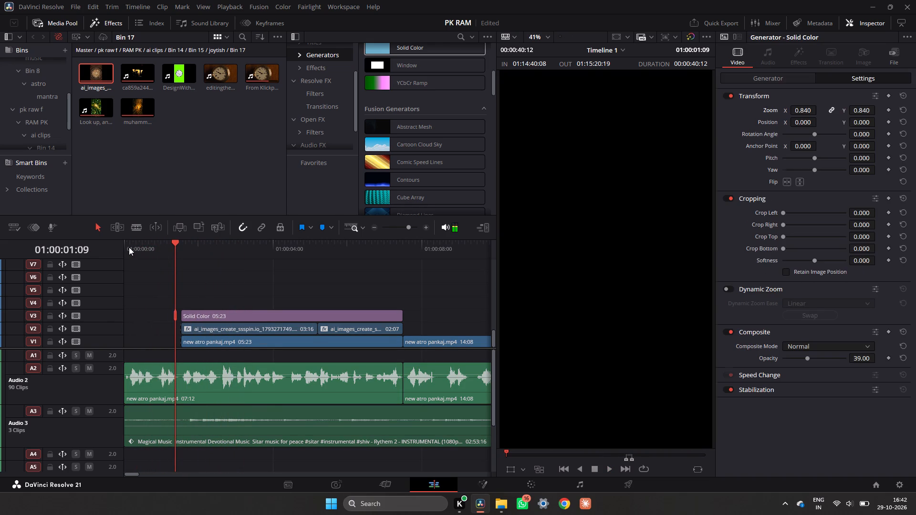
Disable the opening 01:13 segments of the mandala clip on V2 and the Solid Color clip on V3.
{"action": "left_click", "coordinate": [171, 325]}
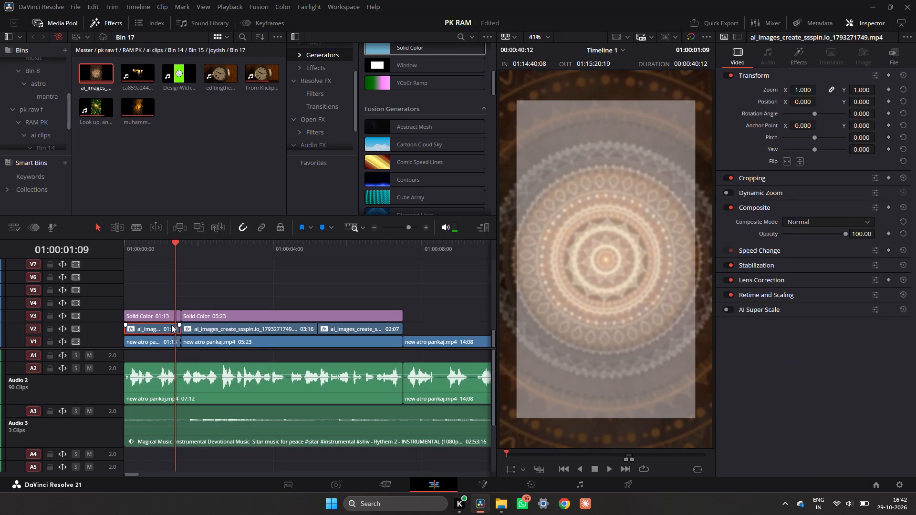
{"action": "key", "text": "d"}
{"action": "left_click", "coordinate": [170, 317]}
{"action": "key", "text": "d"}
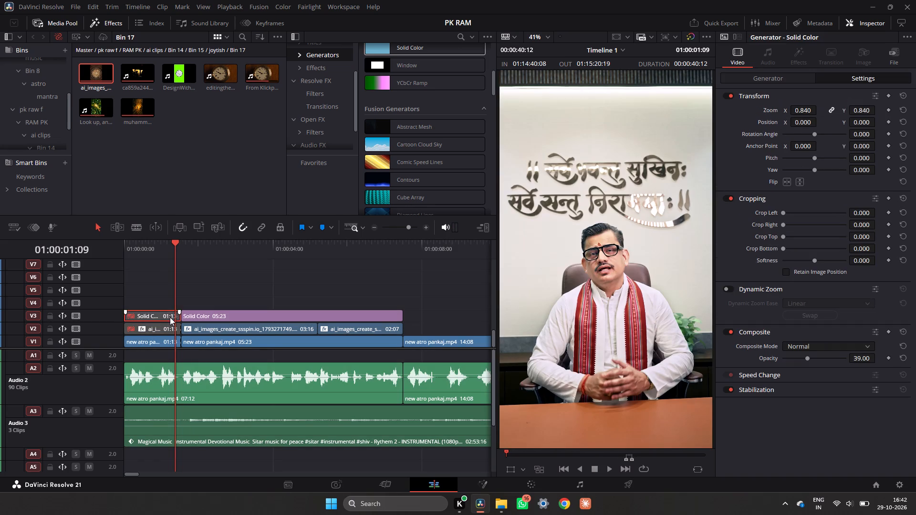
Play back the opening to review the change from the talking head to the mandala panel and back.
{"action": "left_click", "coordinate": [148, 260]}
{"action": "key", "text": "space"}
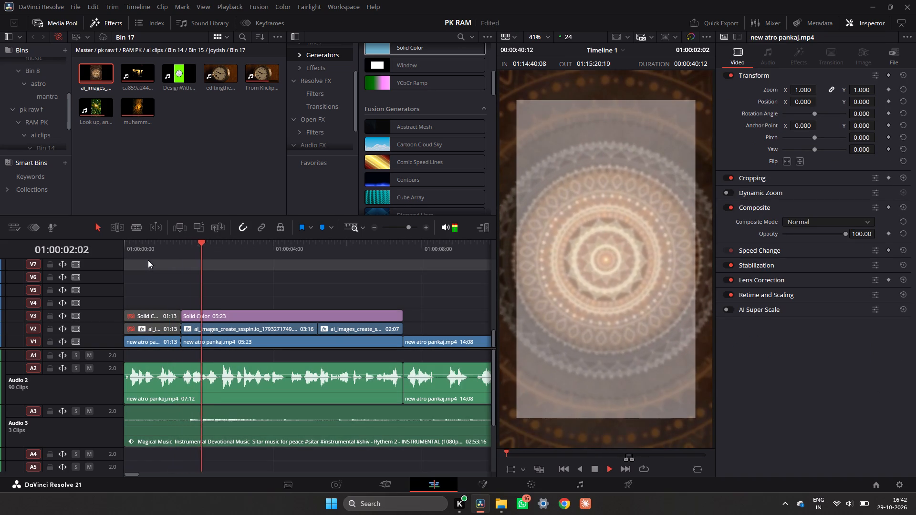
{"action": "key", "text": "space"}
{"action": "left_click", "coordinate": [137, 251]}
{"action": "key", "text": "space"}
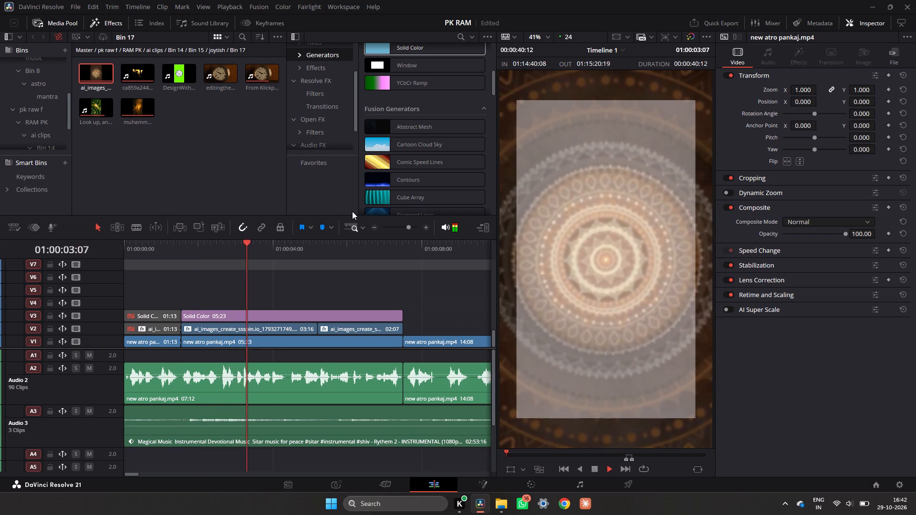
{"action": "key", "text": "space"}
{"action": "key", "text": "space"}
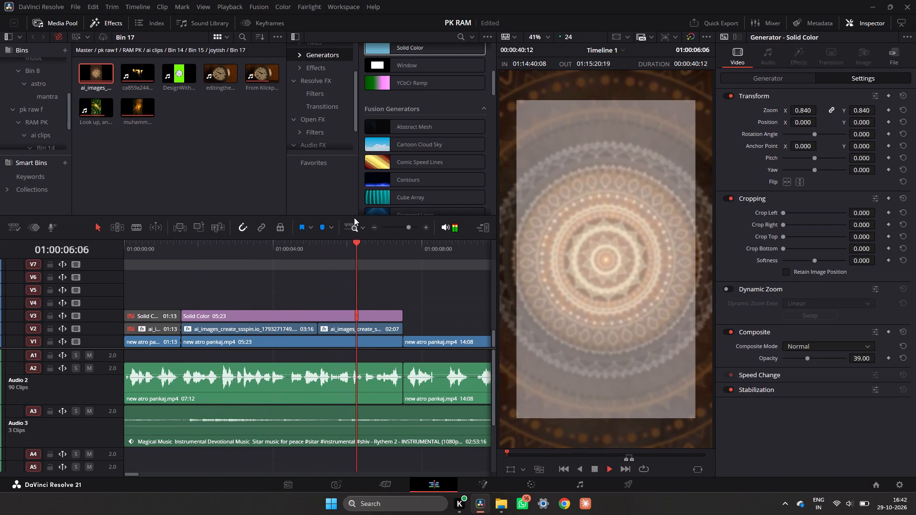
{"action": "key", "text": "space"}
{"action": "key", "text": "space"}
{"action": "key", "text": "space"}
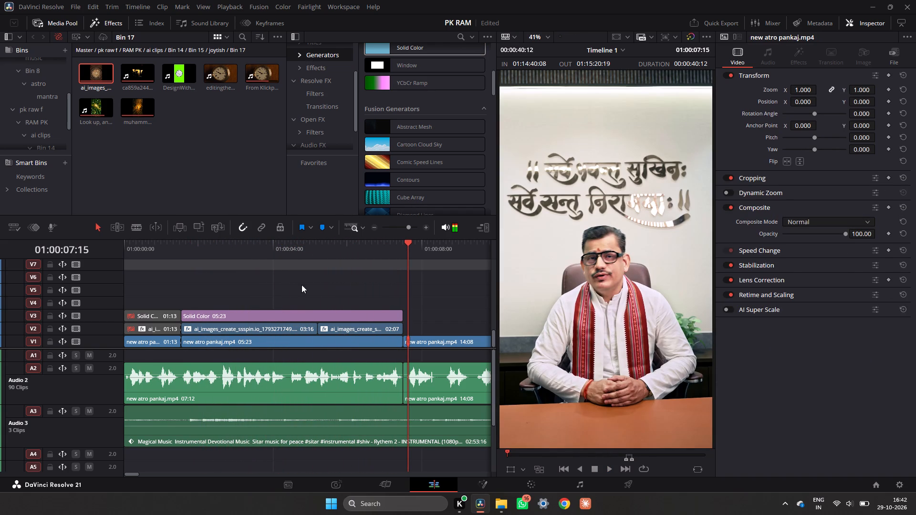
{"action": "left_click", "coordinate": [333, 327]}
{"action": "left_click", "coordinate": [263, 261]}
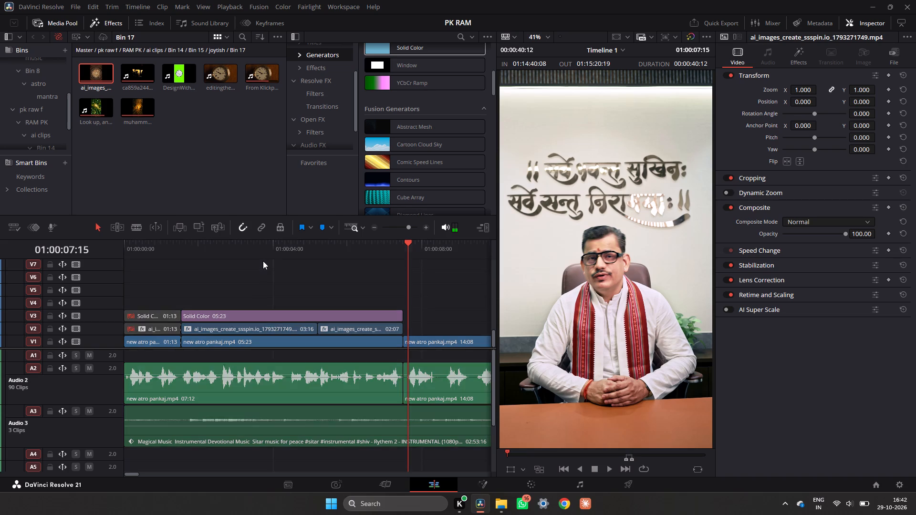
{"action": "left_click", "coordinate": [190, 244]}
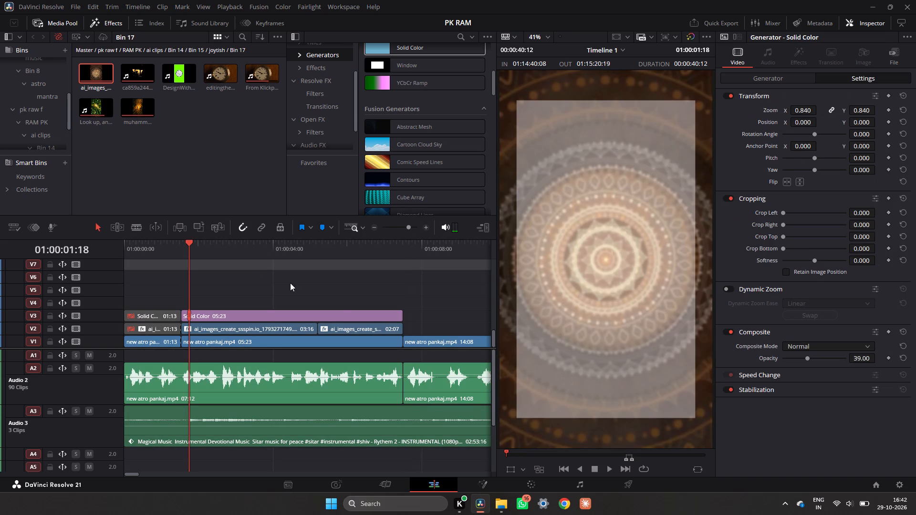
{"action": "left_click", "coordinate": [184, 251]}
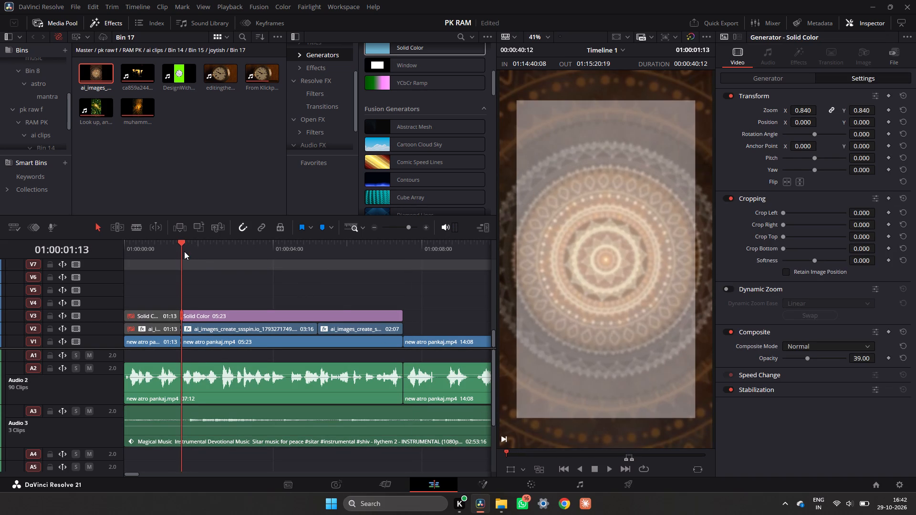
{"action": "key", "text": "space"}
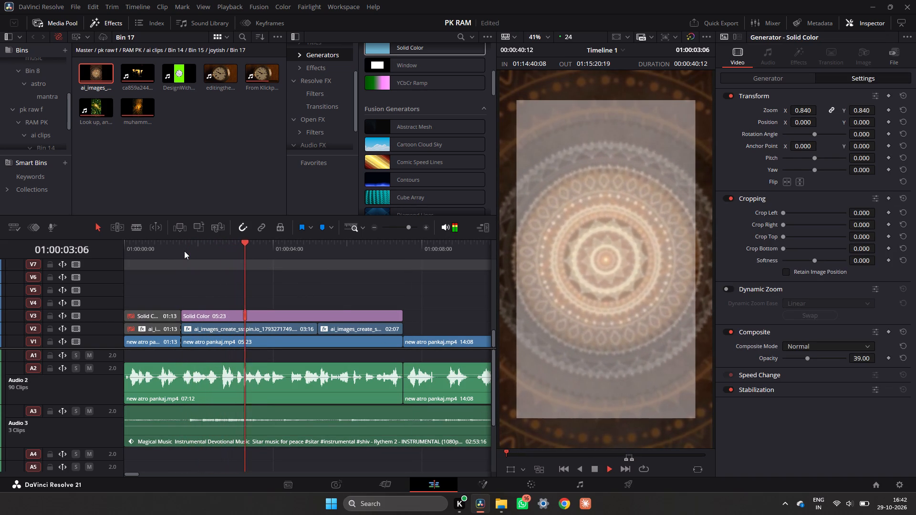
{"action": "key", "text": "space"}
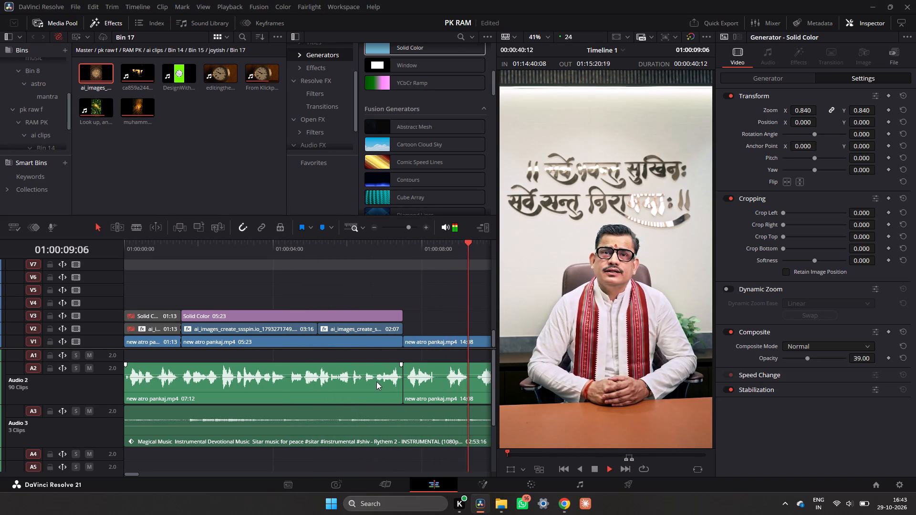
{"action": "left_click", "coordinate": [376, 227]}
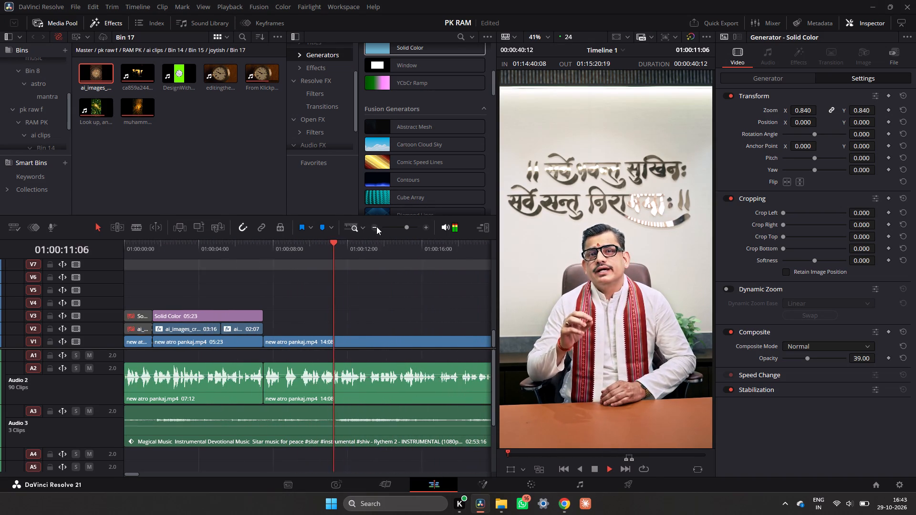
{"action": "left_click", "coordinate": [376, 227]}
{"action": "left_click", "coordinate": [376, 227]}
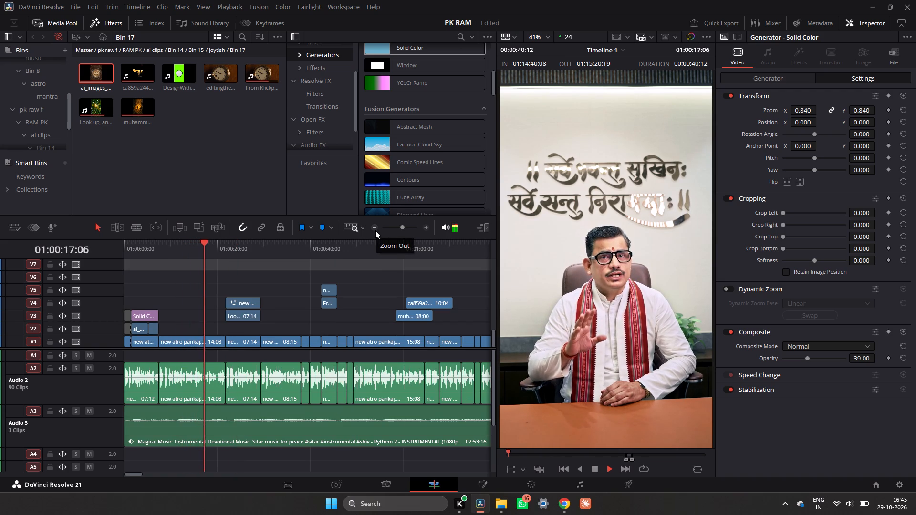
{"action": "key", "text": "space"}
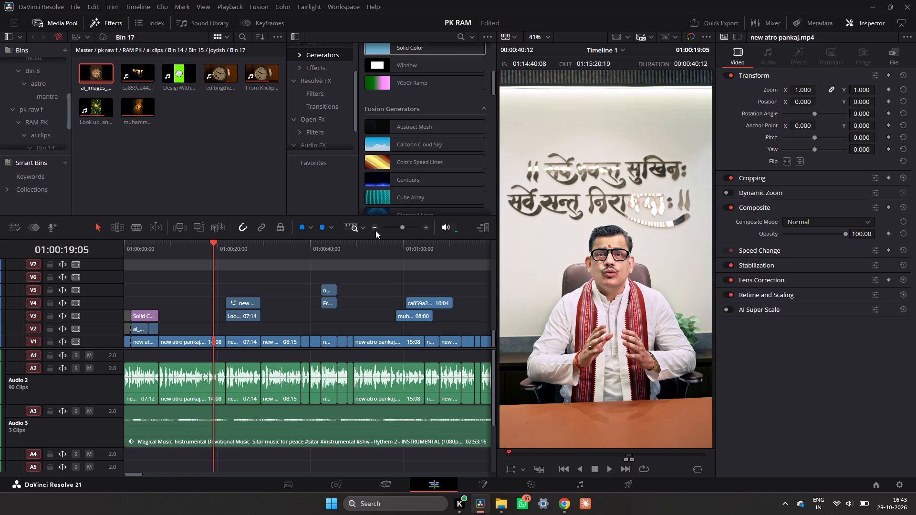
{"action": "key", "text": "space"}
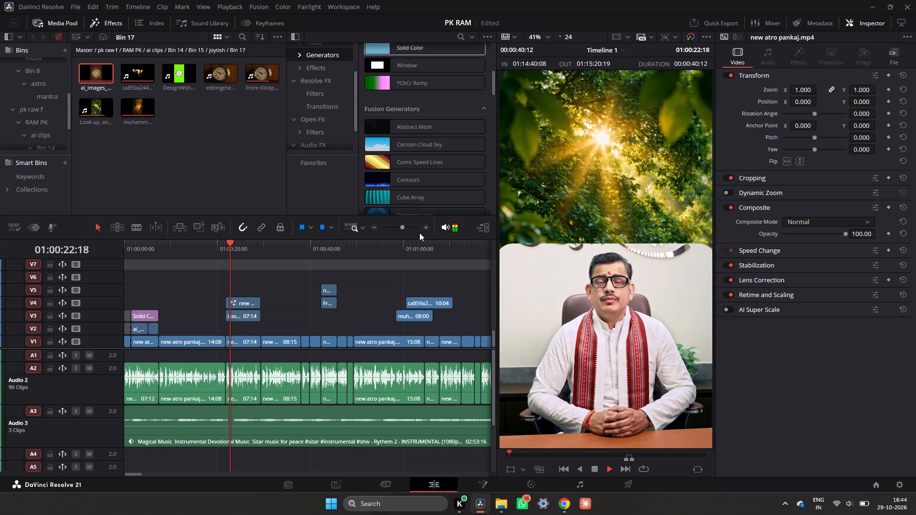
{"action": "left_click", "coordinate": [419, 233]}
{"action": "scroll", "coordinate": [419, 233], "scroll_direction": "left", "scroll_amount": 1}
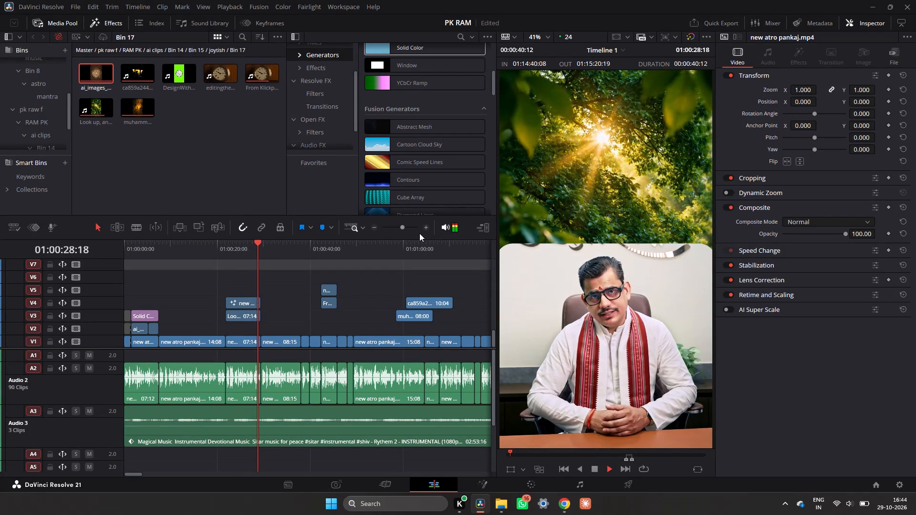
{"action": "key", "text": "space"}
{"action": "key", "text": "space"}
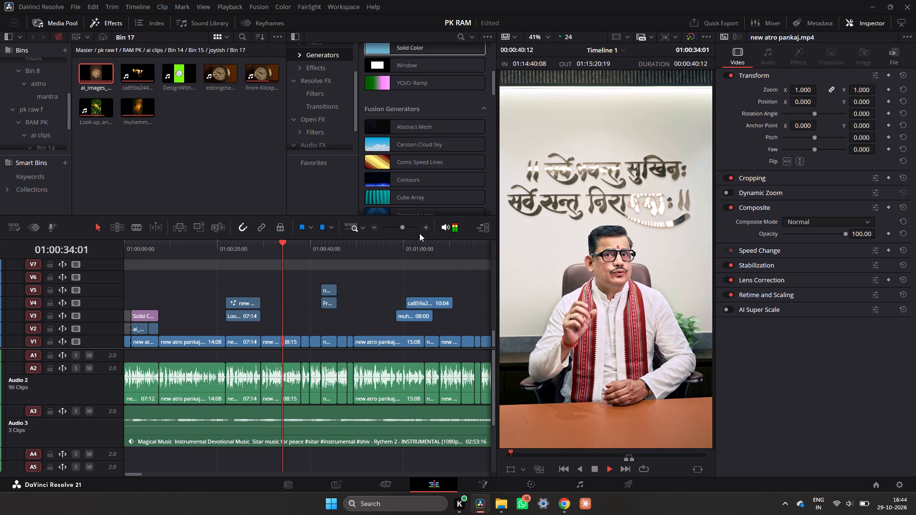
{"action": "key", "text": "space"}
{"action": "key", "text": "space"}
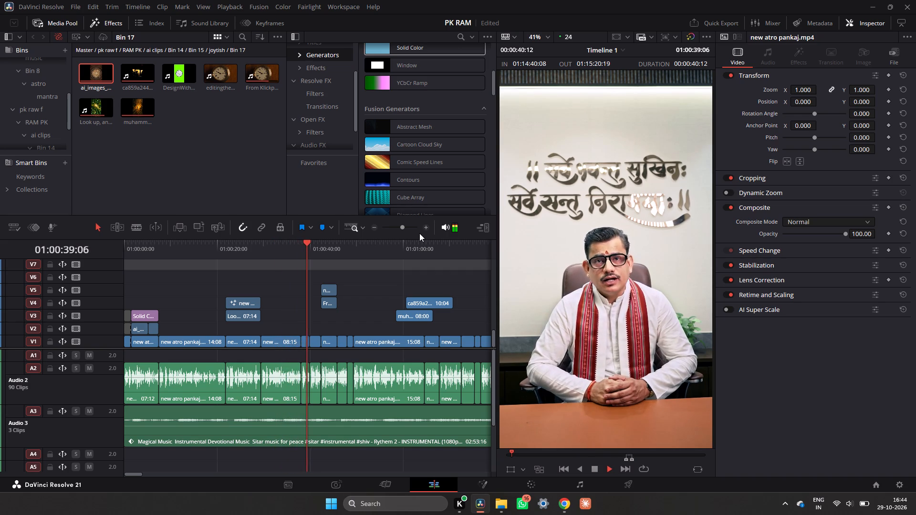
{"action": "key", "text": "space"}
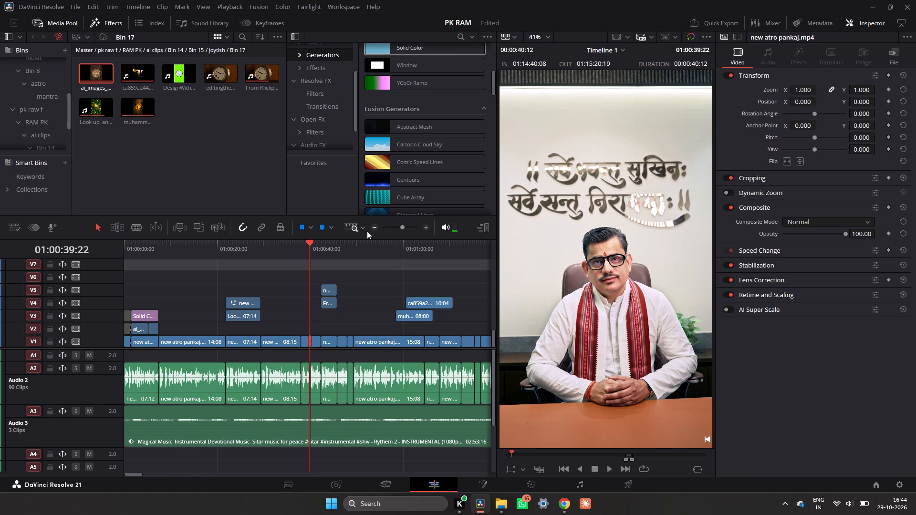
{"action": "left_click", "coordinate": [377, 224]}
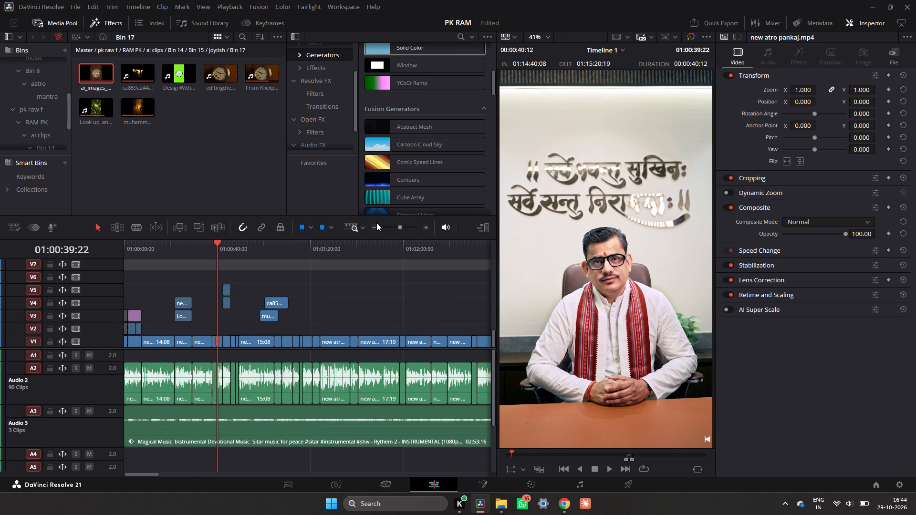
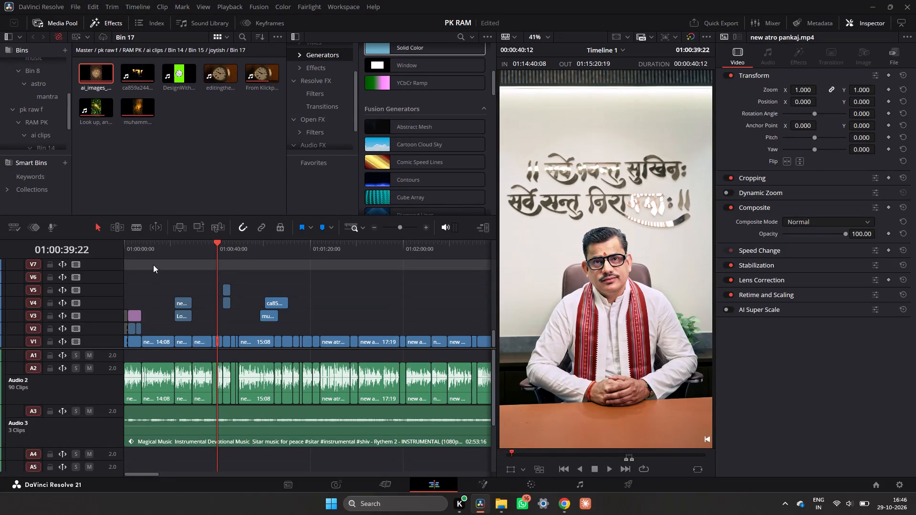
Return to the start of Timeline 1 and play the opening to about 01:00:03:06, reviewing the mandala panel section.
{"action": "left_click", "coordinate": [138, 246]}
{"action": "left_click", "coordinate": [128, 252]}
{"action": "key", "text": "space"}
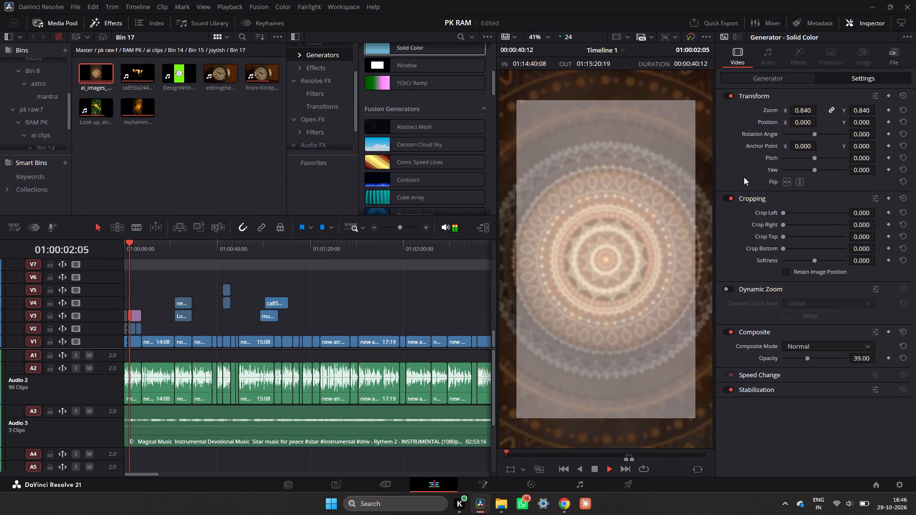
{"action": "key", "text": "space"}
{"action": "double_click", "coordinate": [422, 226]}
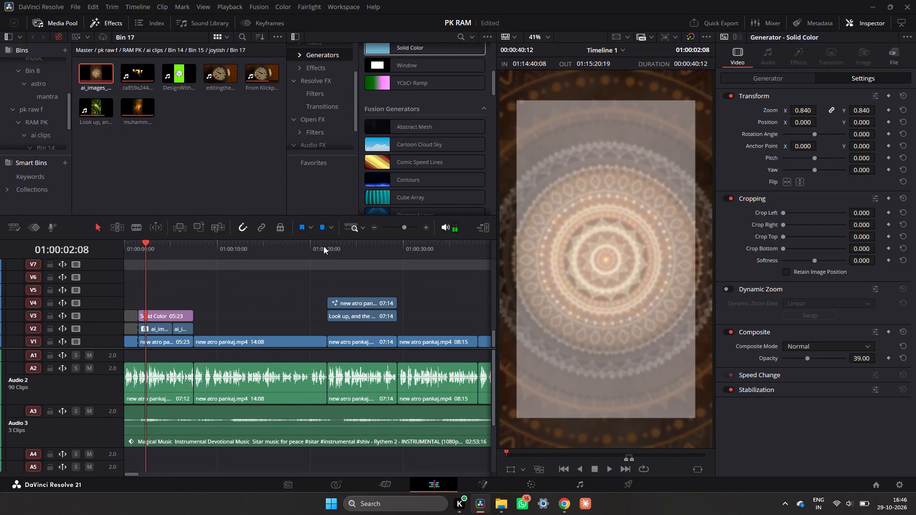
{"action": "key", "text": "space"}
{"action": "key", "text": "space"}
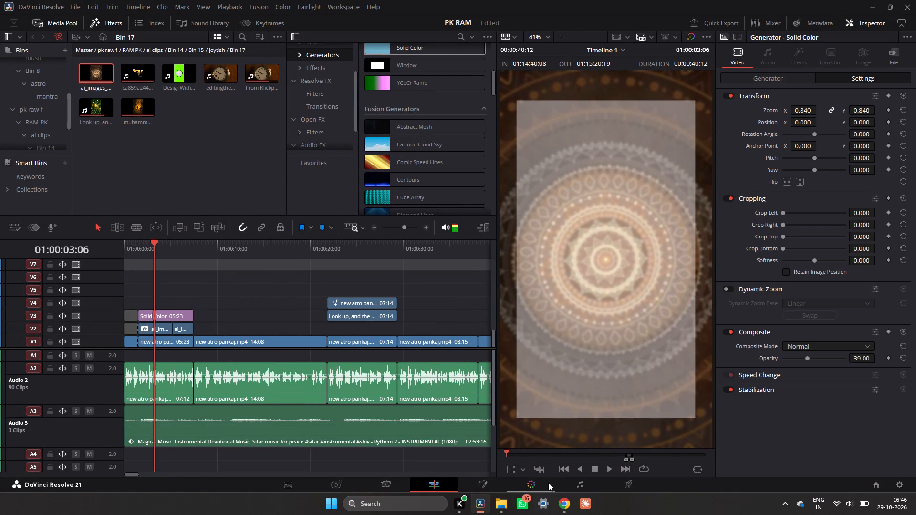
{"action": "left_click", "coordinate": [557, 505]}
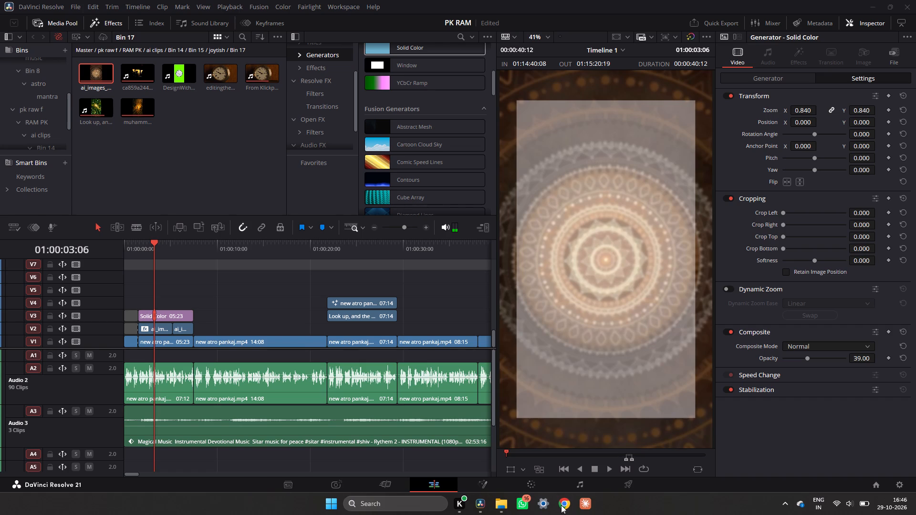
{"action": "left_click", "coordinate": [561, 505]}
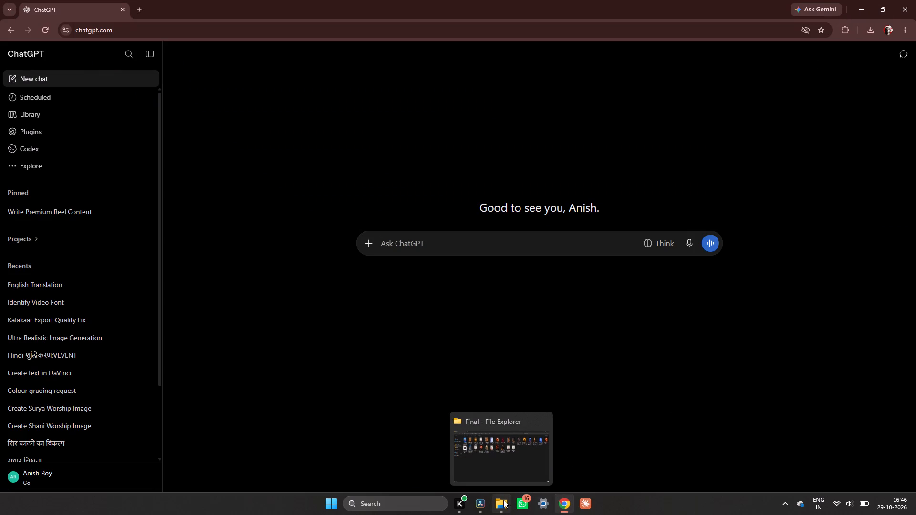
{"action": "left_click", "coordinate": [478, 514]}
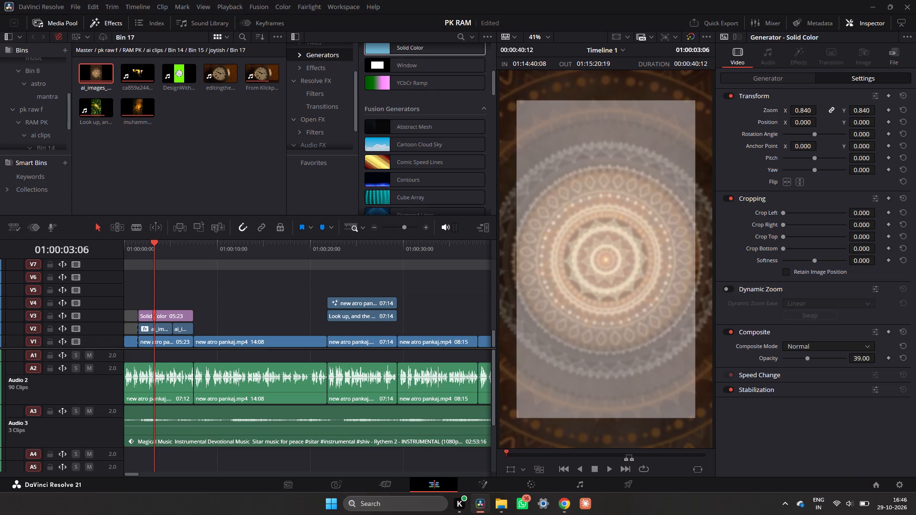